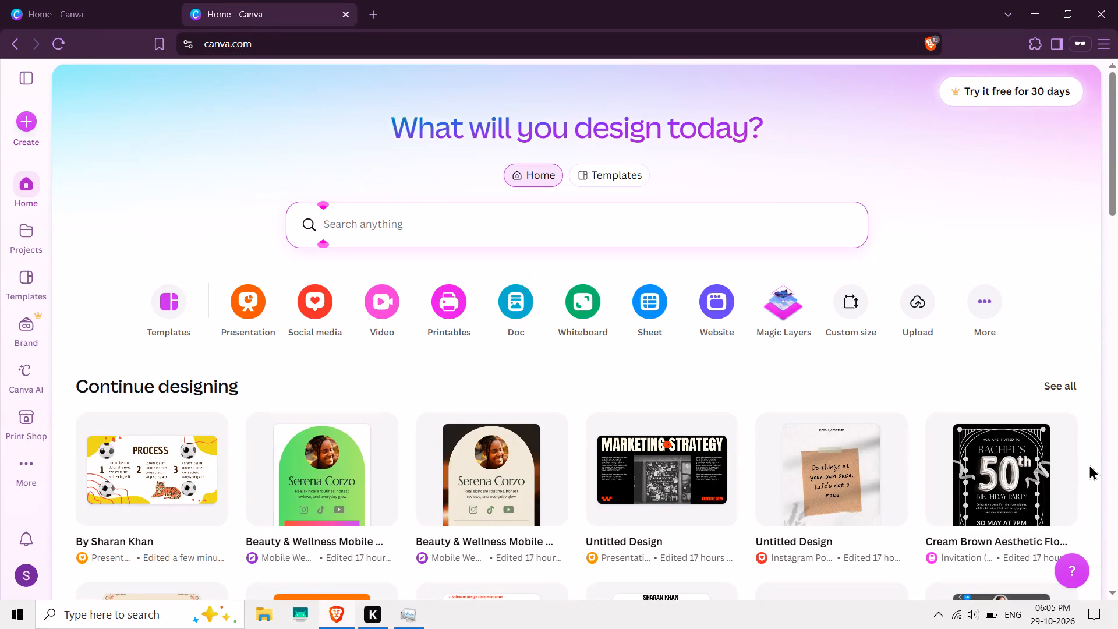
Expand the list of recent designs and open the Black and White Modern Cars For Sale Facebook Post for editing.
click(1112, 460)
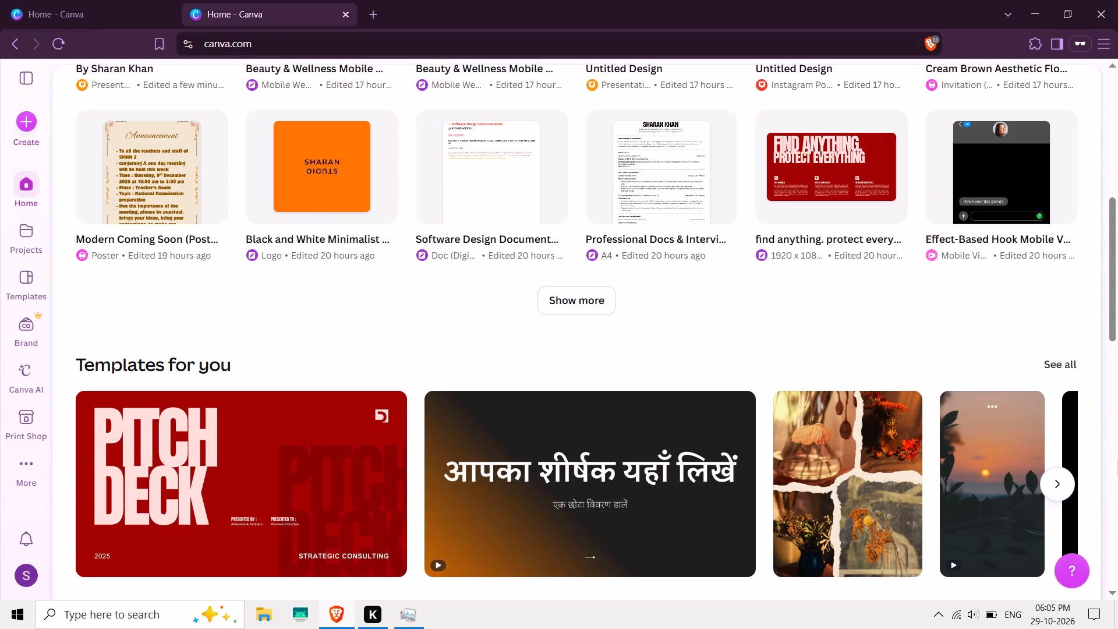
click(562, 292)
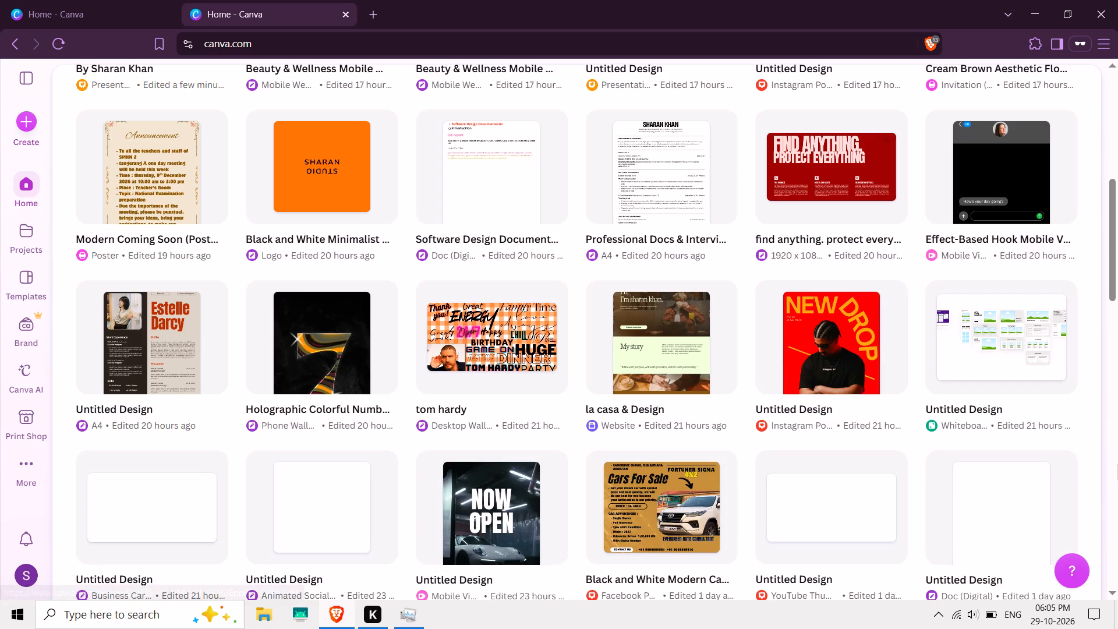
click(636, 519)
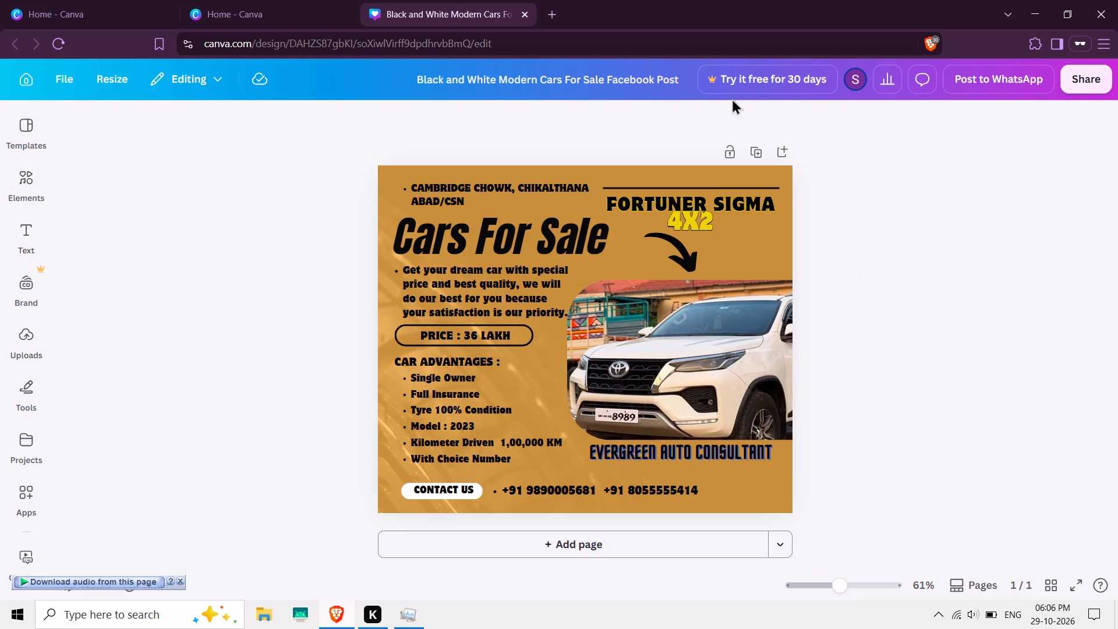
Replace the FORTUNER SIGMA car name heading with SKODA YETI.
click(734, 252)
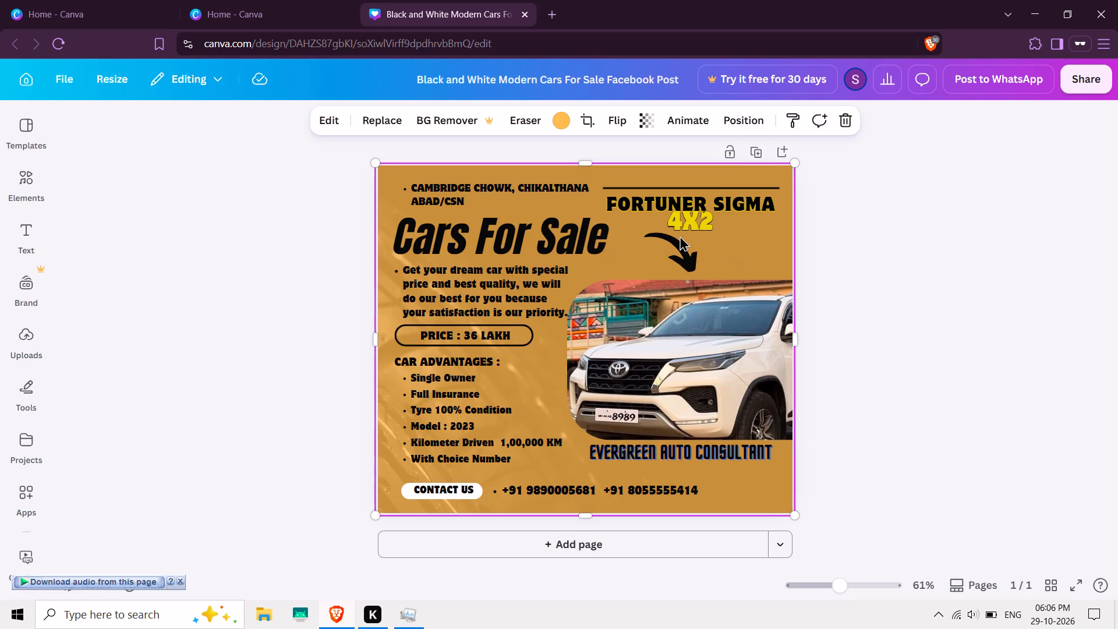
click(698, 200)
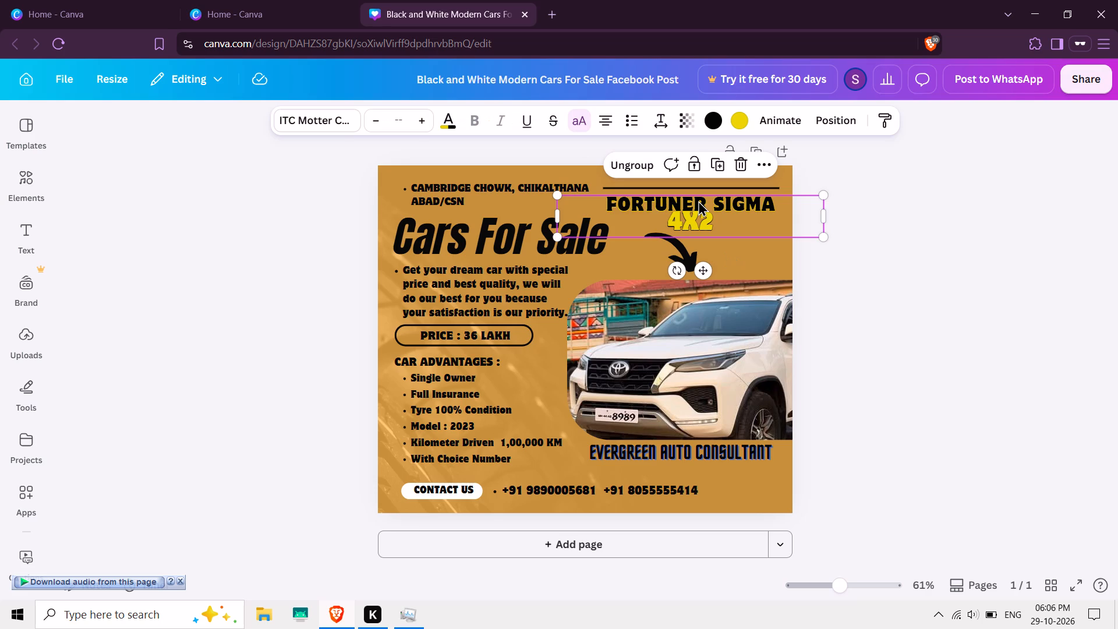
double_click(724, 207)
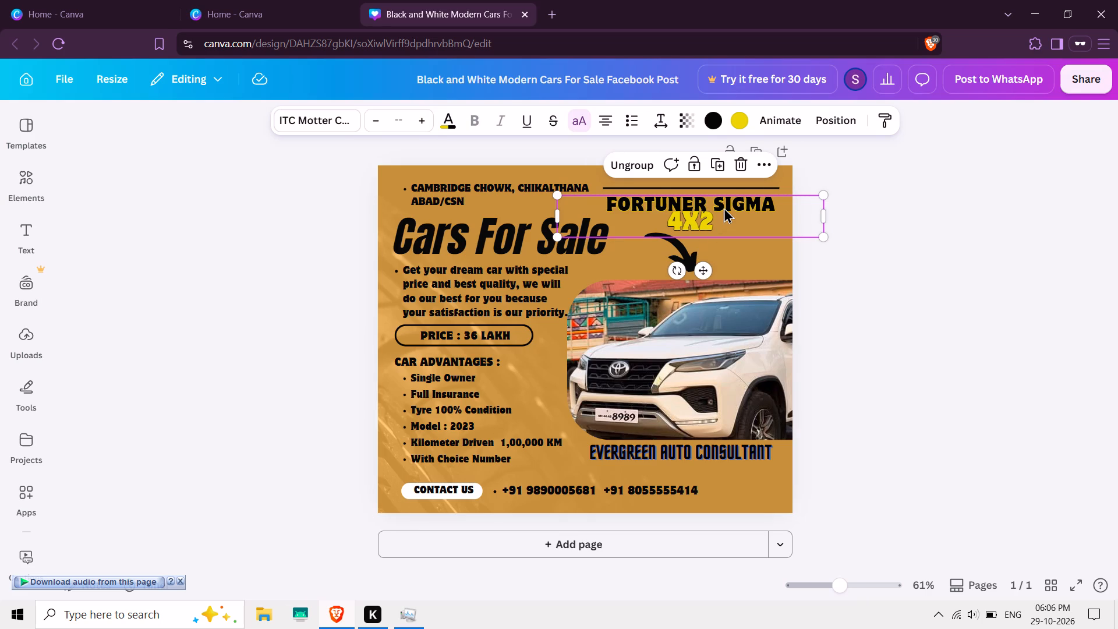
click(724, 207)
triple_click(724, 207)
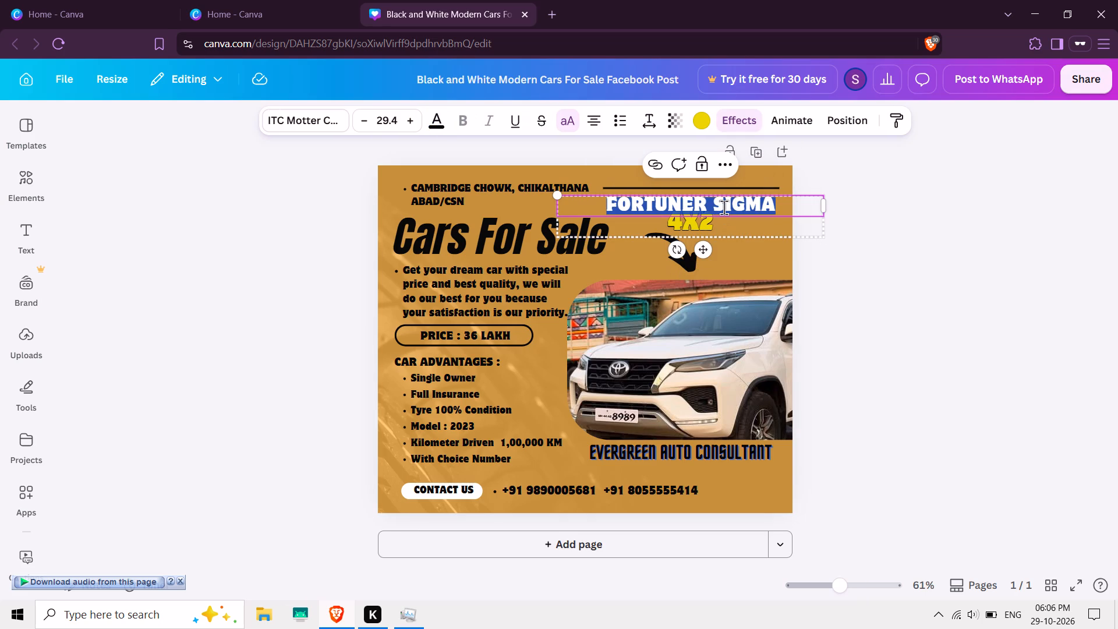
key(s)
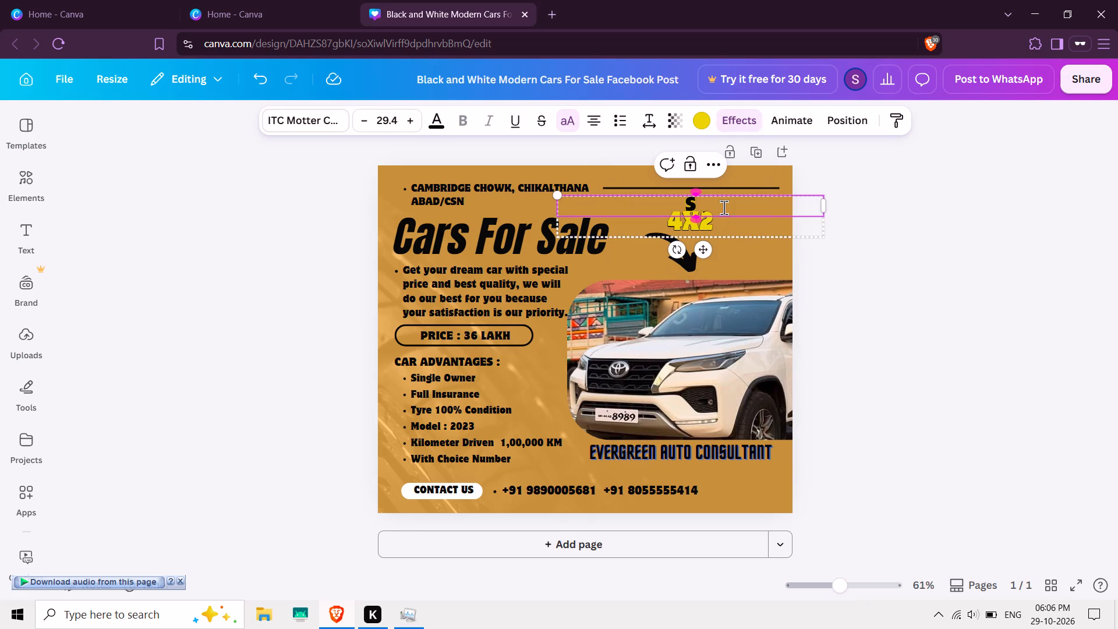
text(ko)
text(da)
key(space)
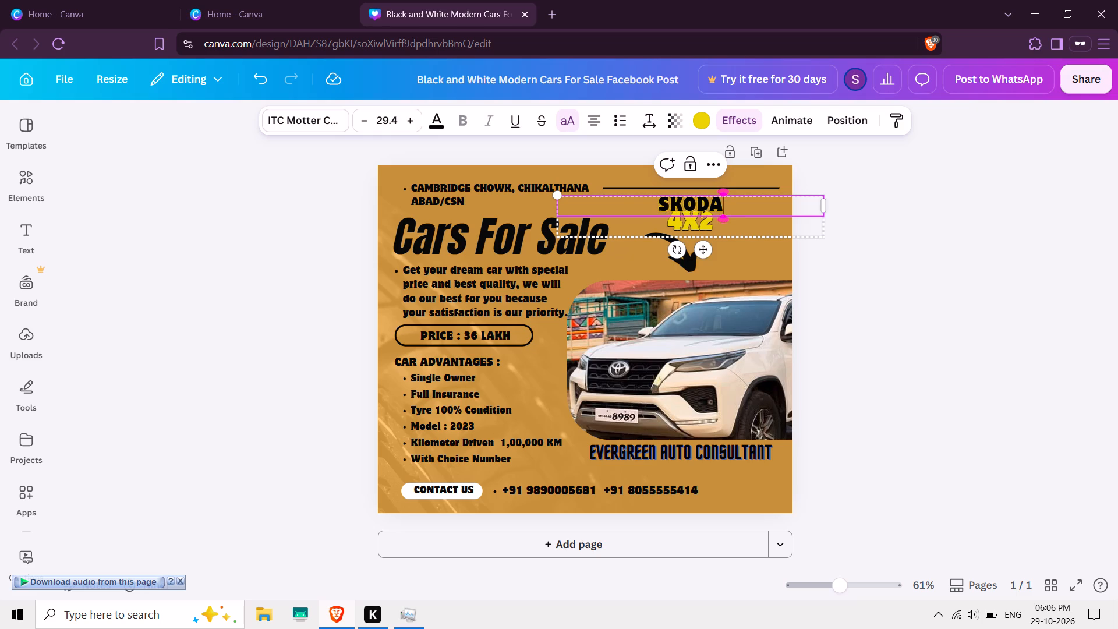
text(yeti)
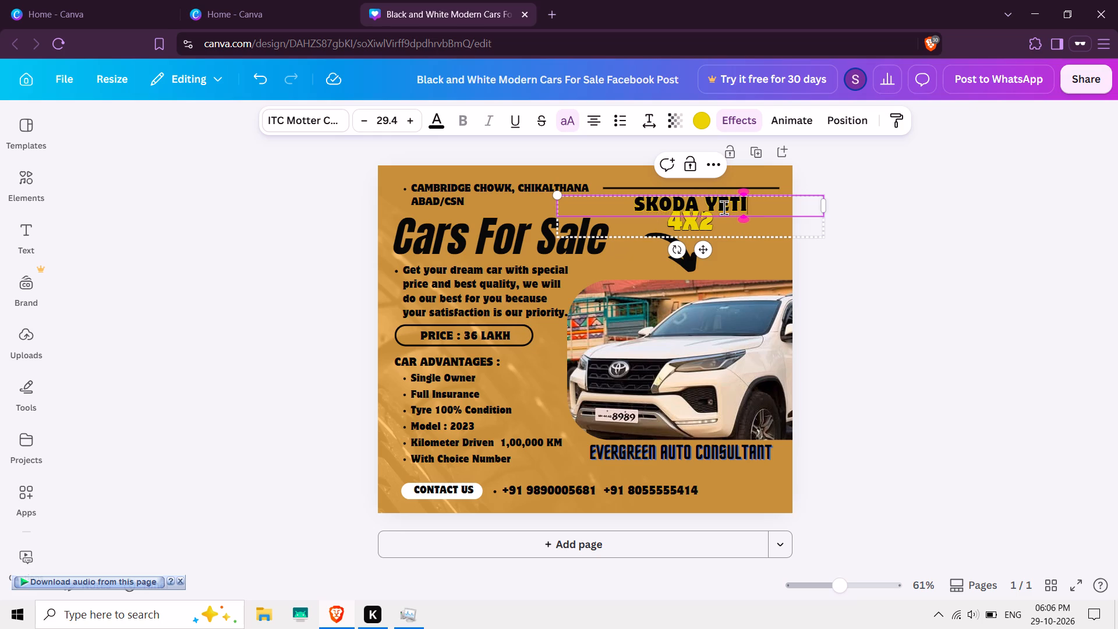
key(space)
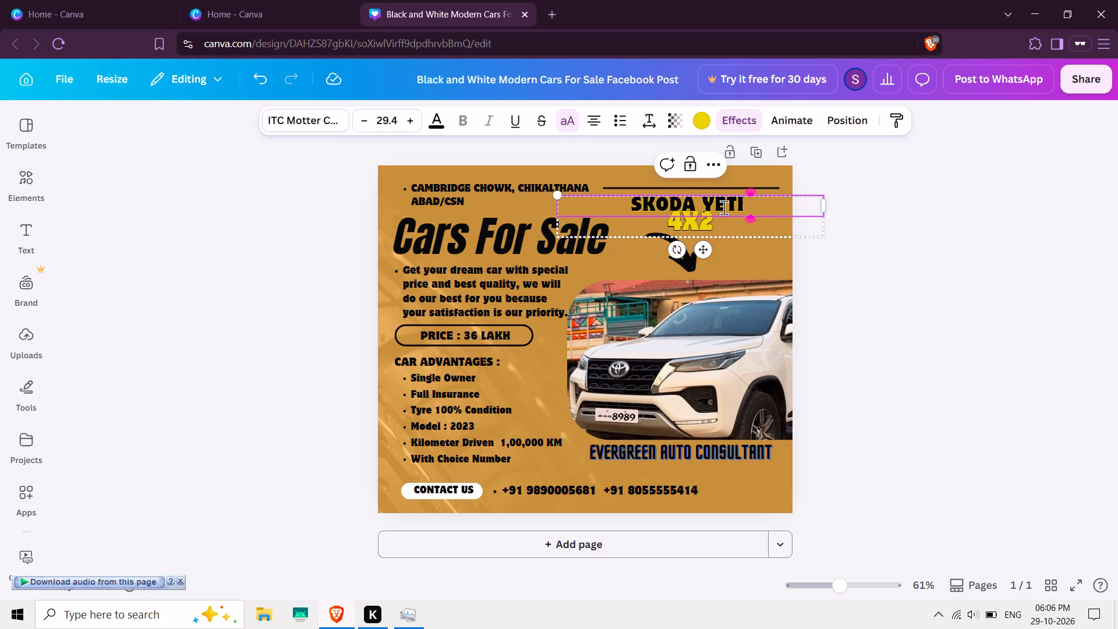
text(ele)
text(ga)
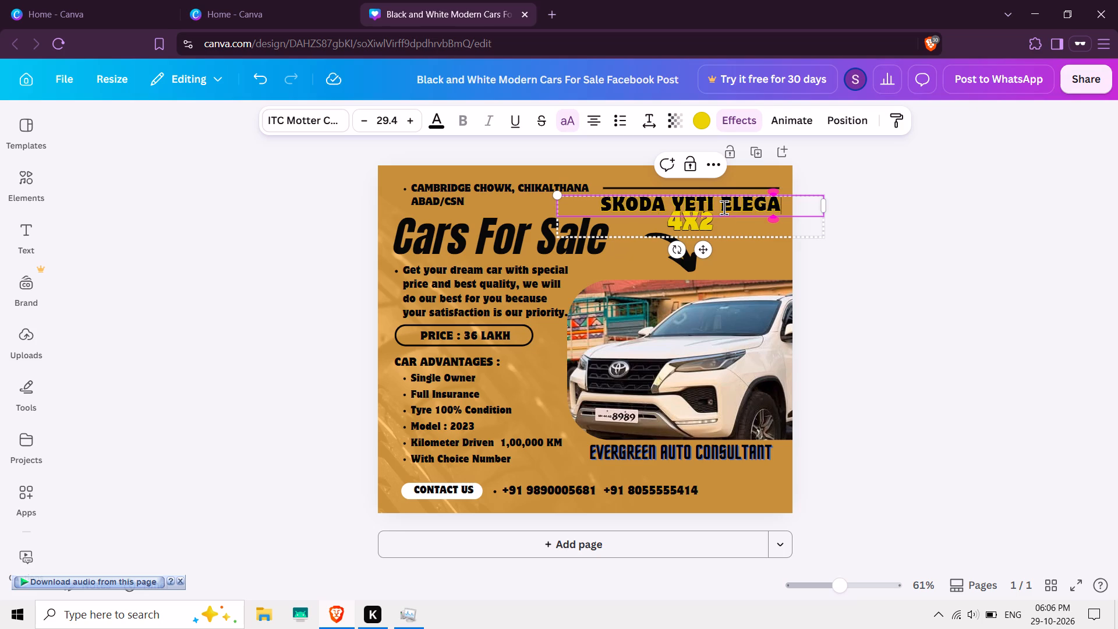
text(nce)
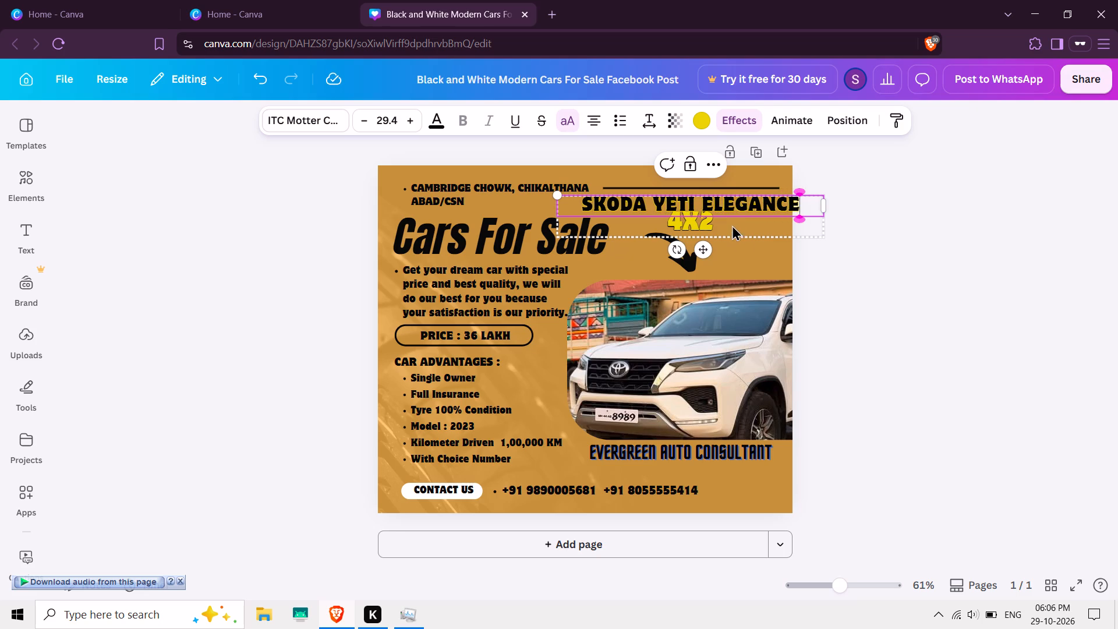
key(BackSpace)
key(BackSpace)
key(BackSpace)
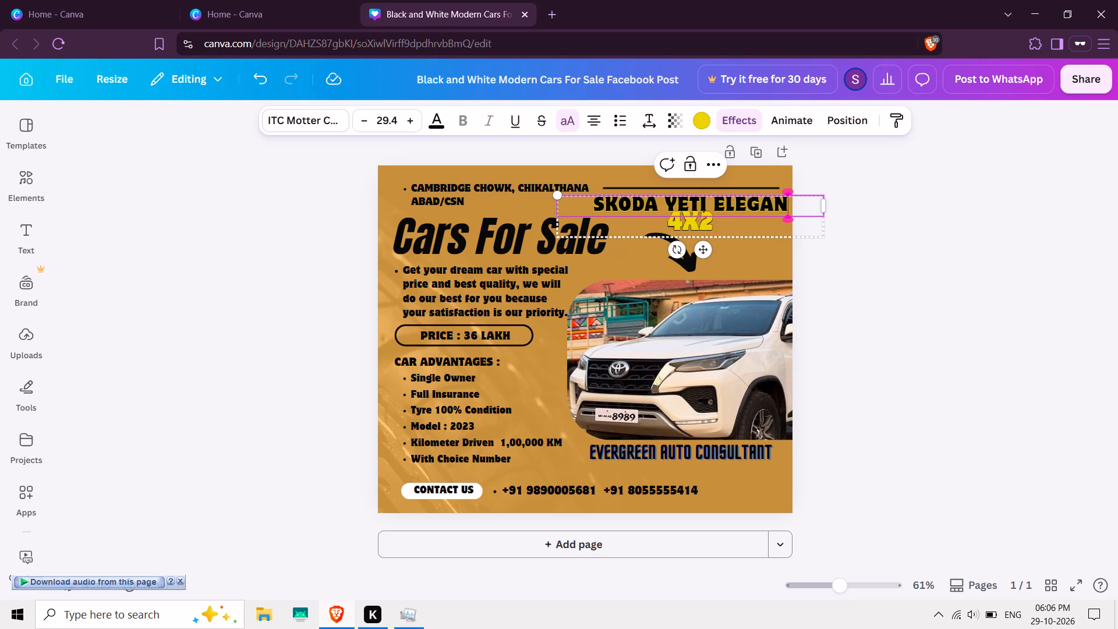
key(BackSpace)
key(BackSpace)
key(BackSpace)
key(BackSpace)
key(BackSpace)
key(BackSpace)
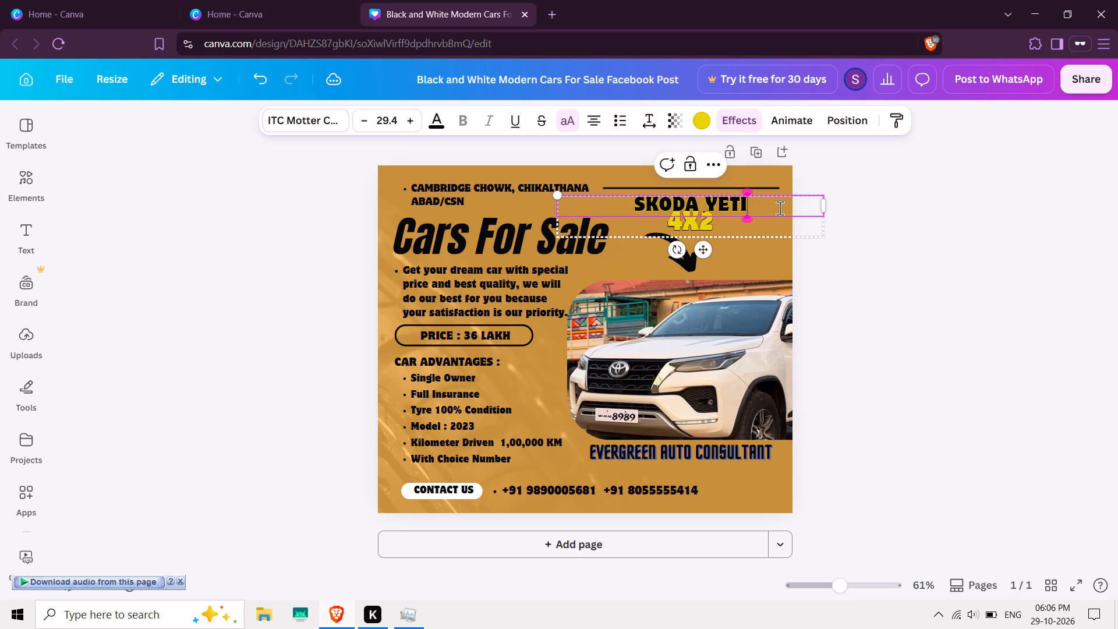
Replace the yellow 4X2 text below the car name with ELEGANCE.
click(706, 227)
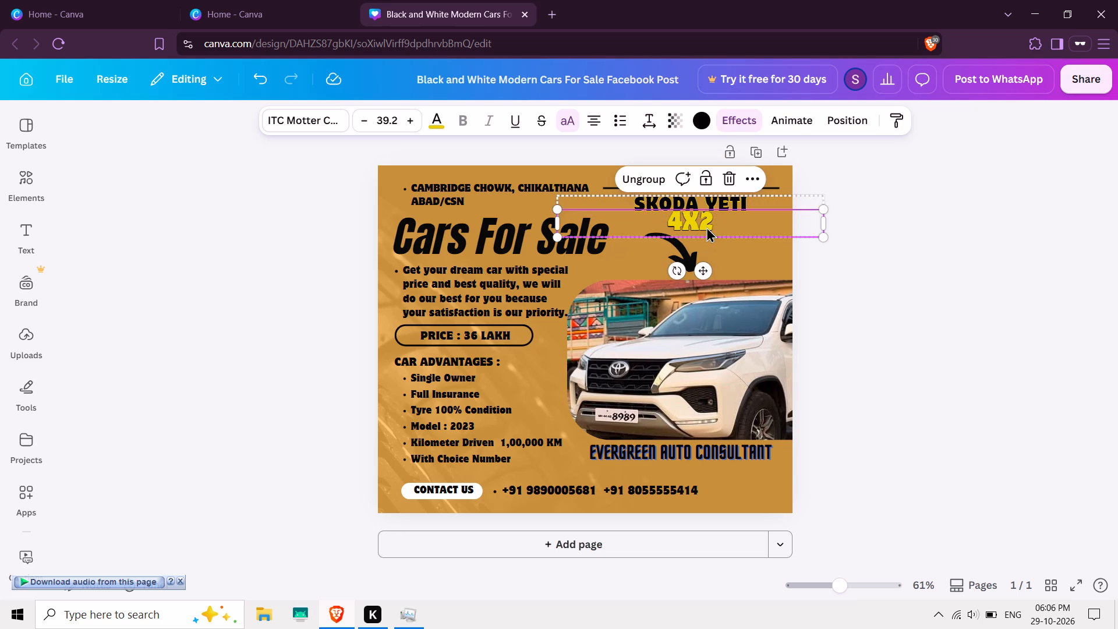
double_click(706, 227)
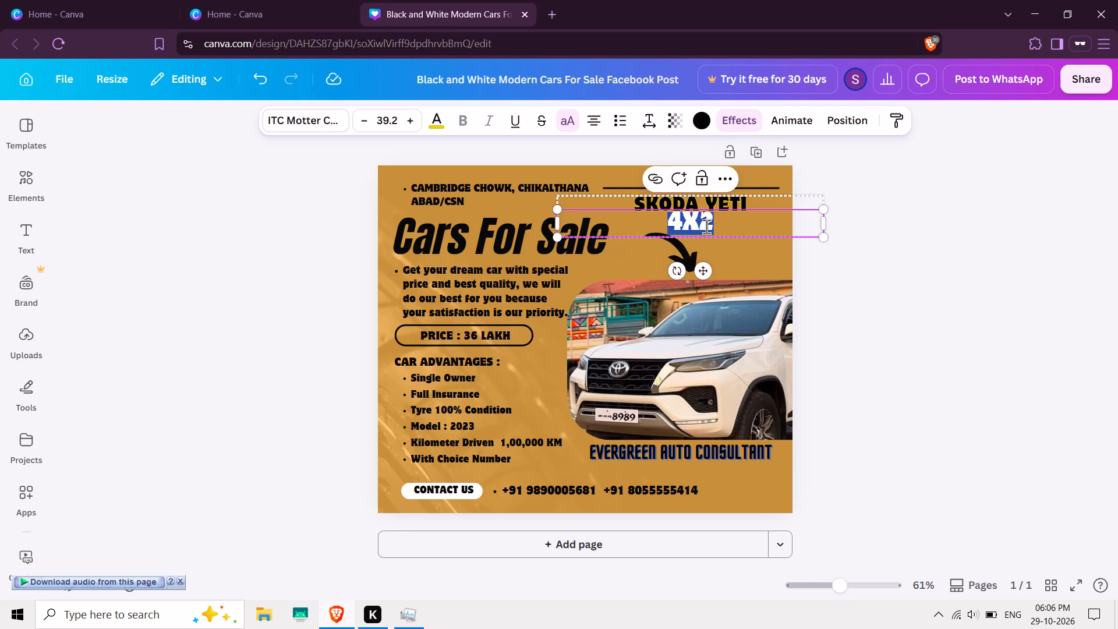
text(ele)
text(ga)
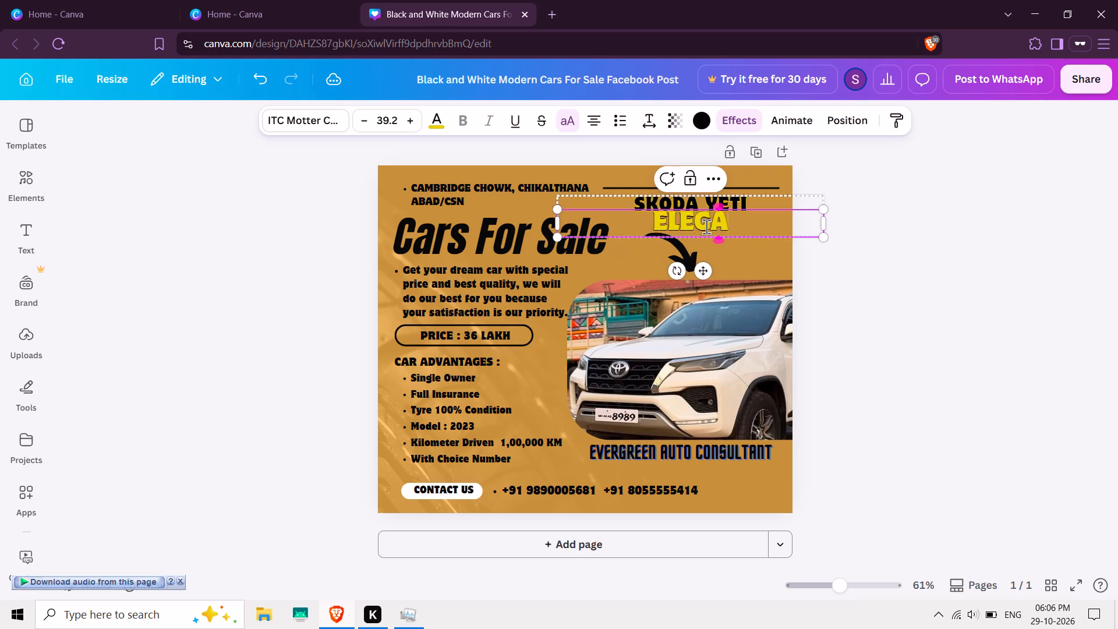
text(nce)
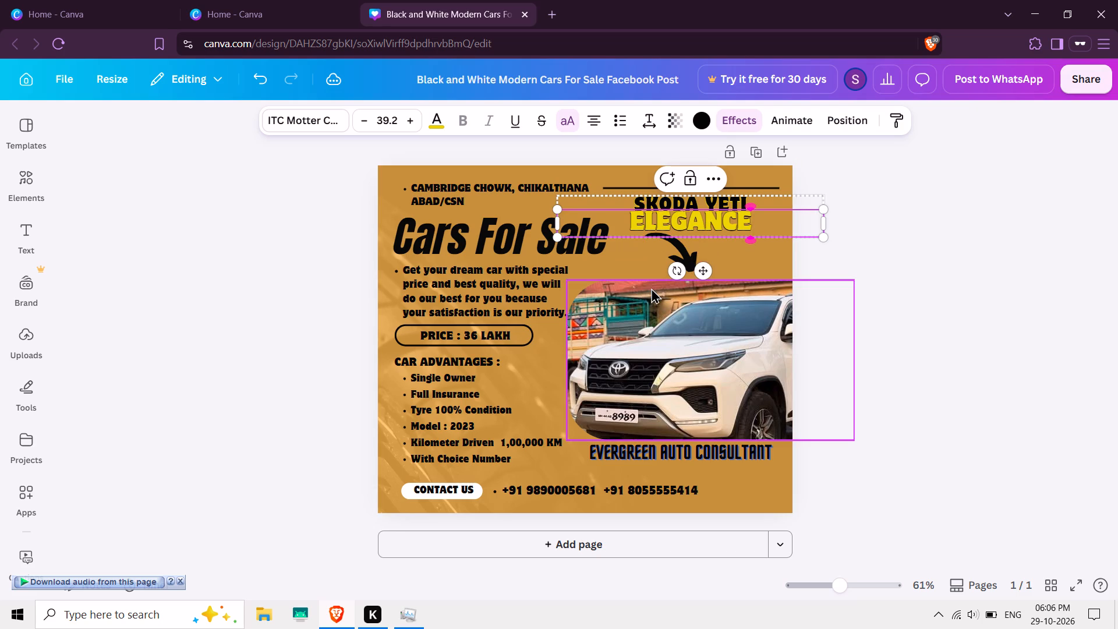
Set the model year in the car advantages list to 2012.
click(476, 430)
double_click(490, 426)
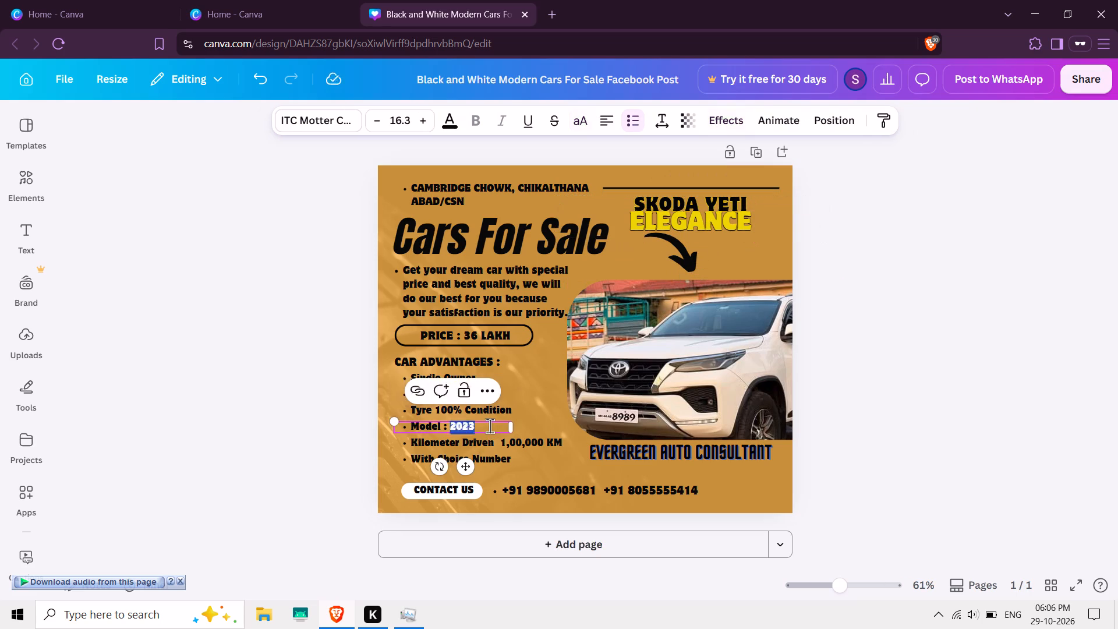
text(2012)
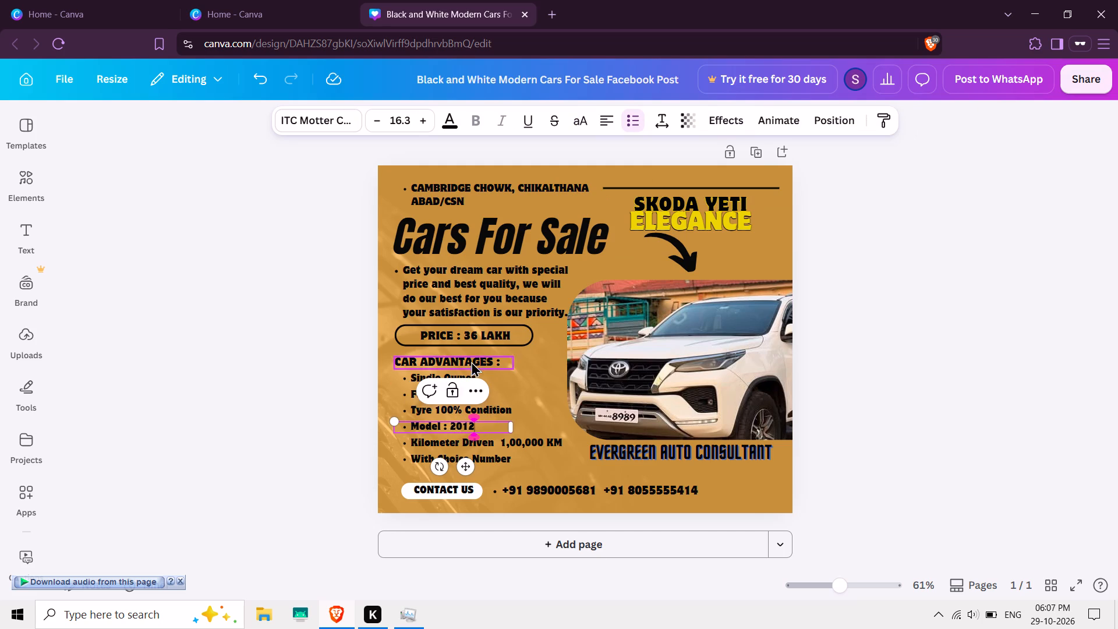
Change the text in the price box to PRICE : 3 LAKH ONLY.
click(475, 338)
double_click(478, 334)
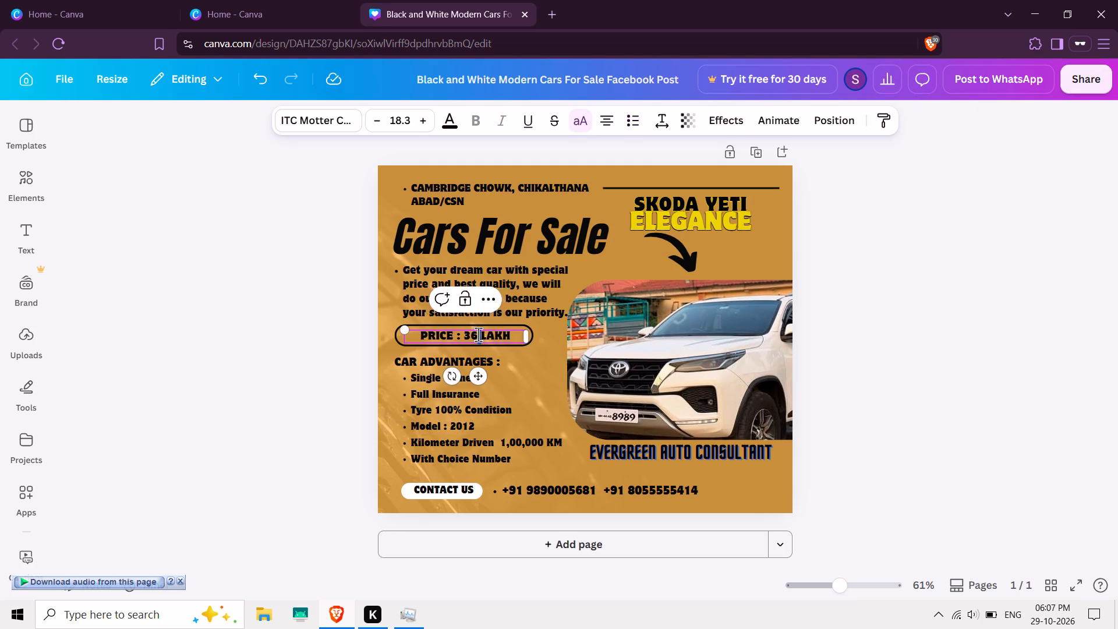
key(BackSpace)
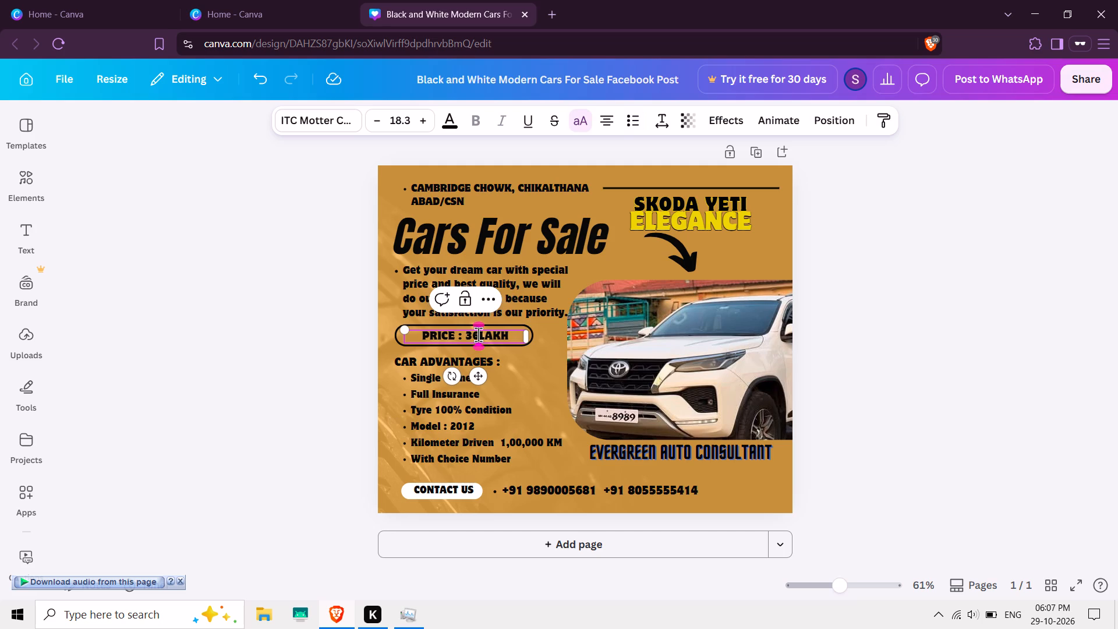
key(BackSpace)
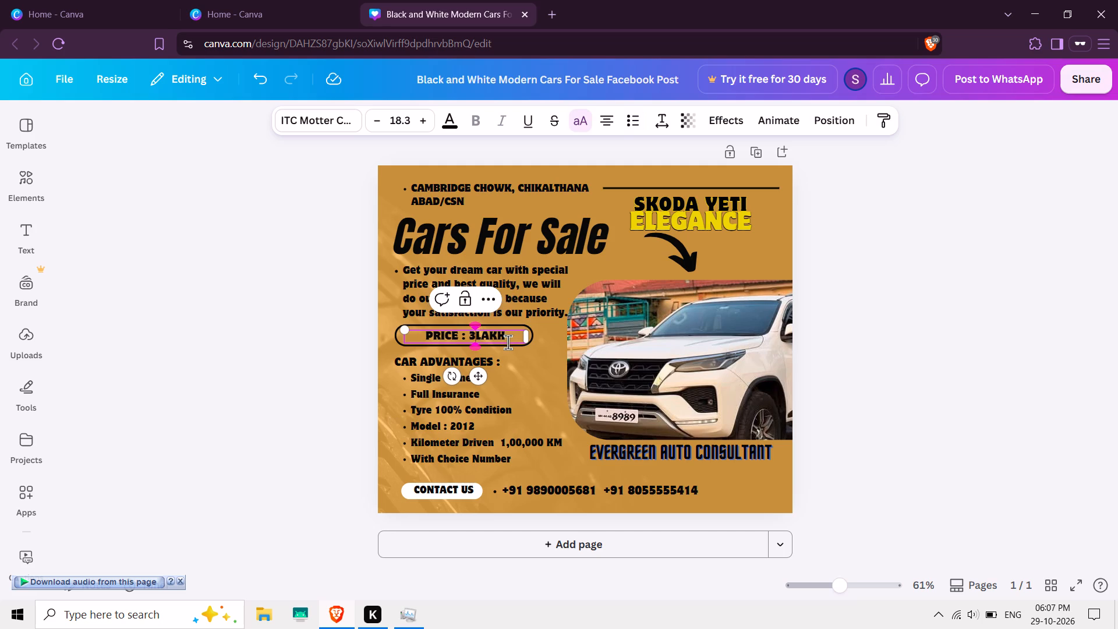
key(space)
click(513, 341)
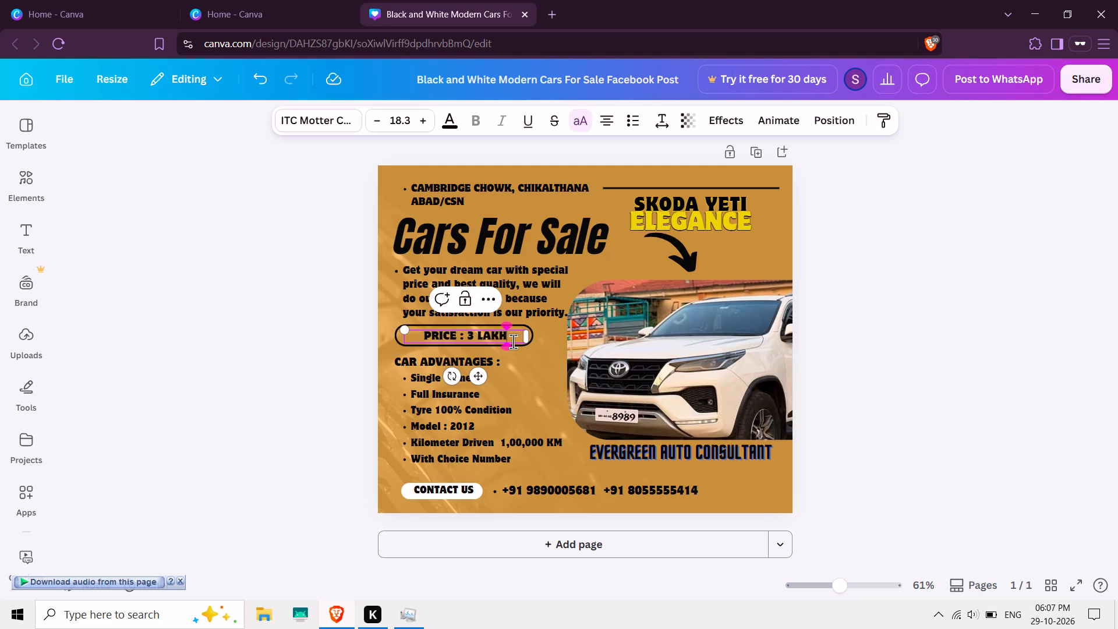
key(space)
text(only)
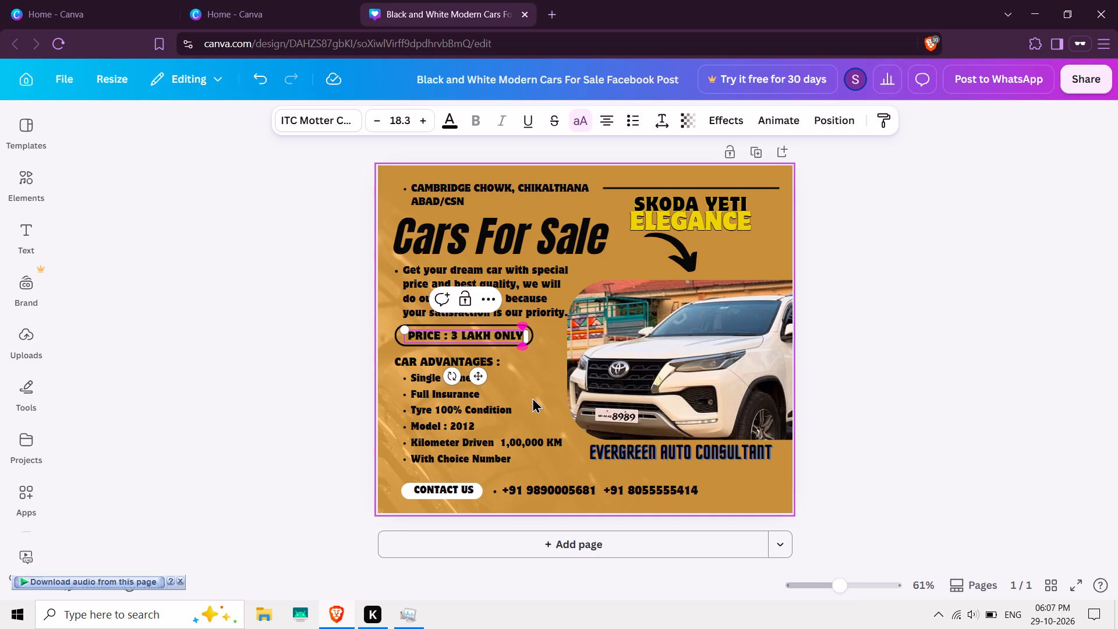
click(501, 268)
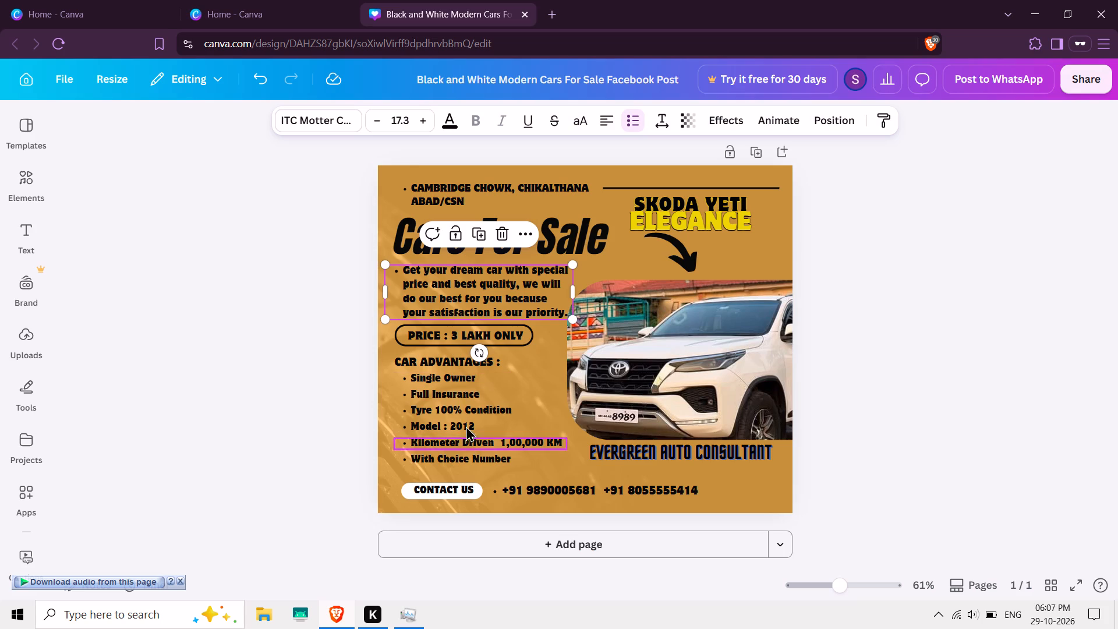
Set the kilometers driven in the car advantages list to 95,000 KM.
double_click(521, 440)
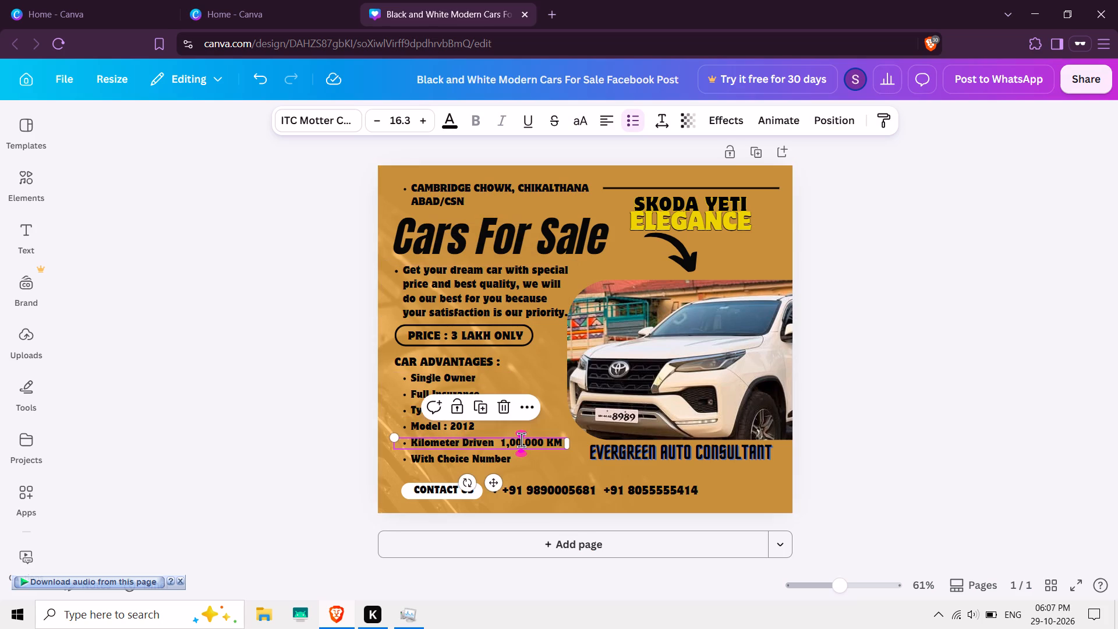
double_click(521, 440)
key(BackSpace)
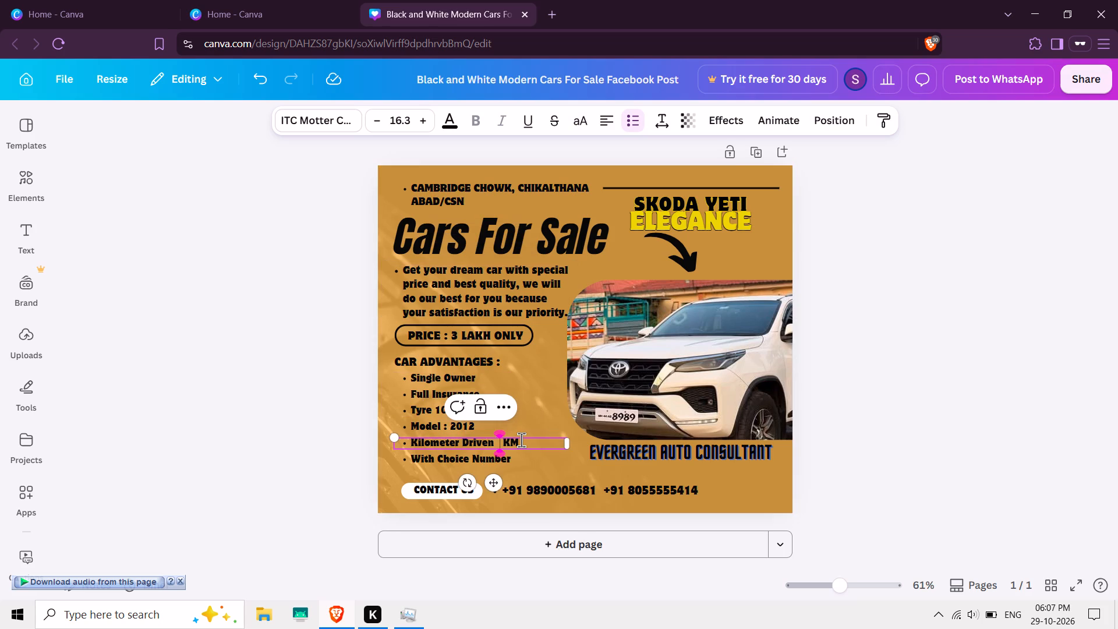
text(95)
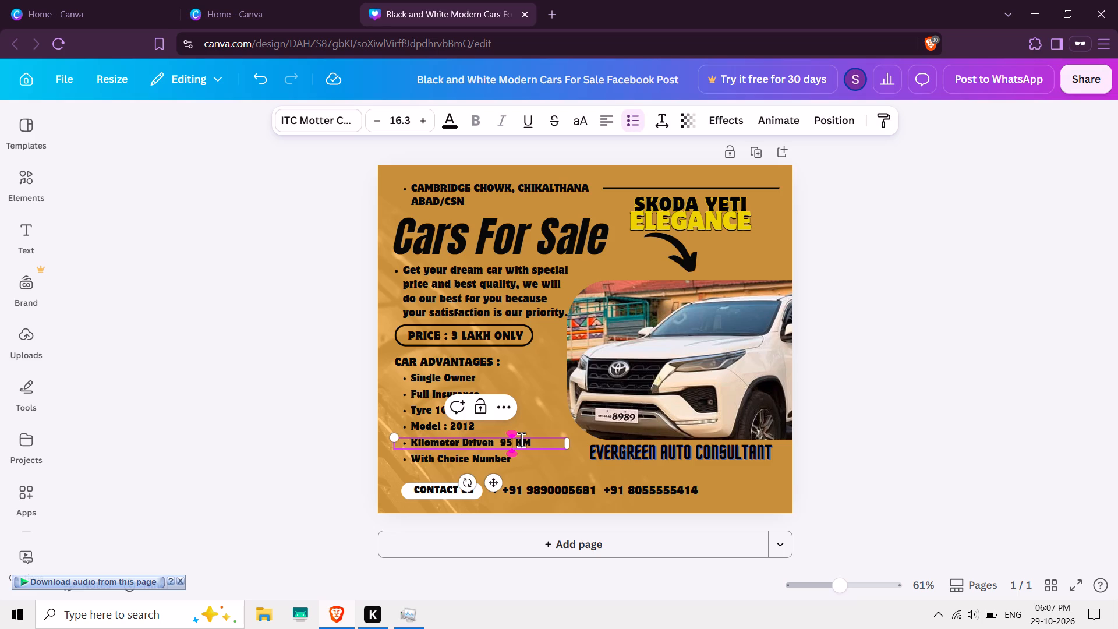
key(comma)
text(000)
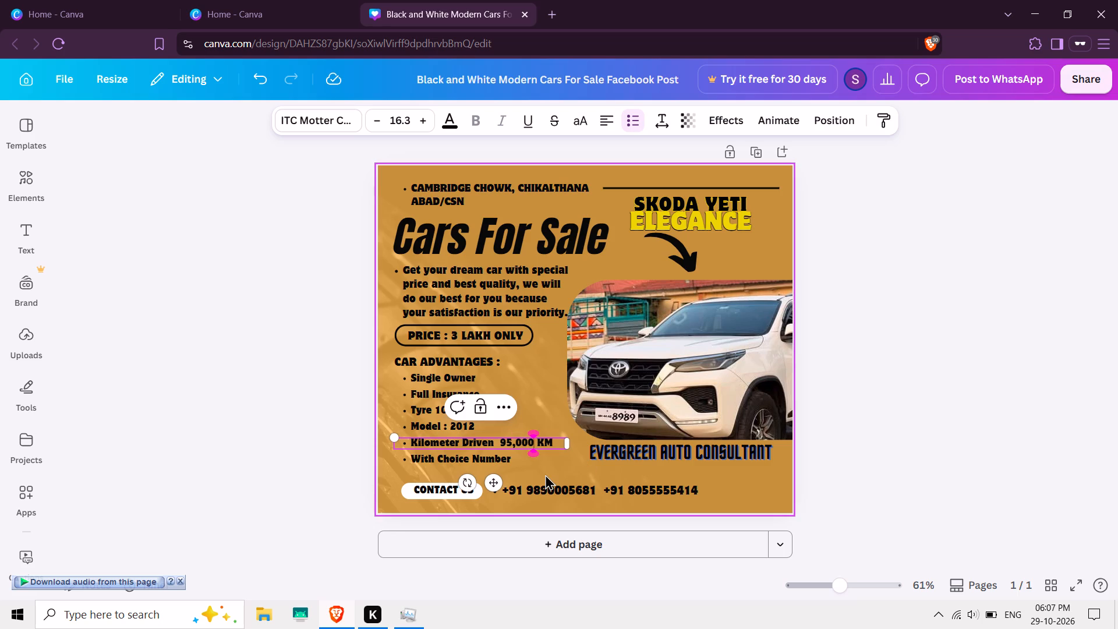
Set the tyre condition in the car advantages list to 70%.
click(525, 411)
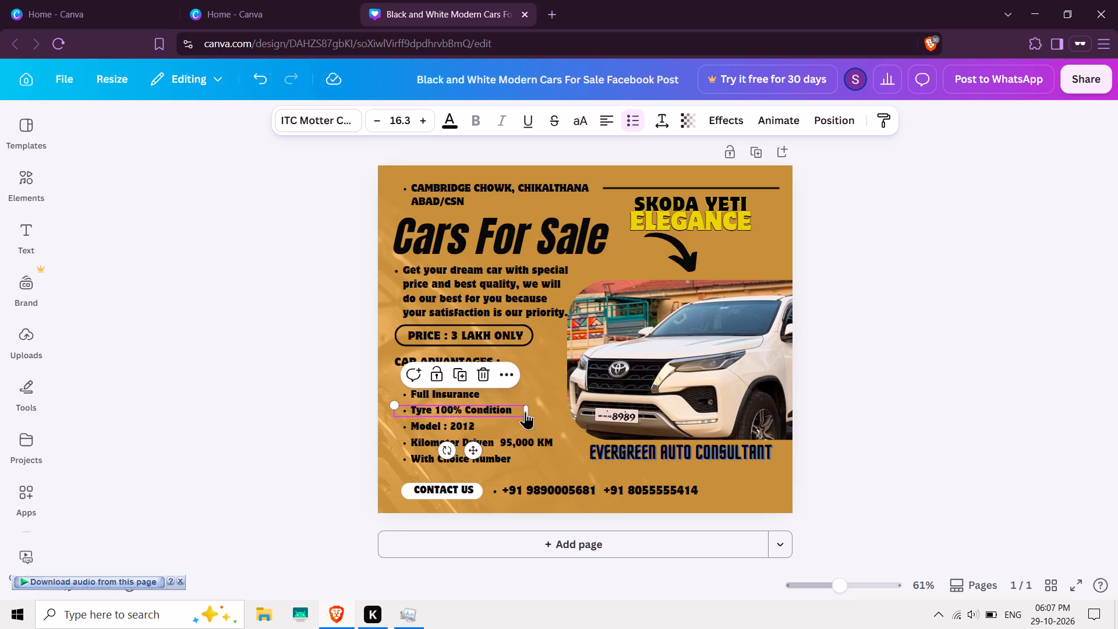
double_click(451, 406)
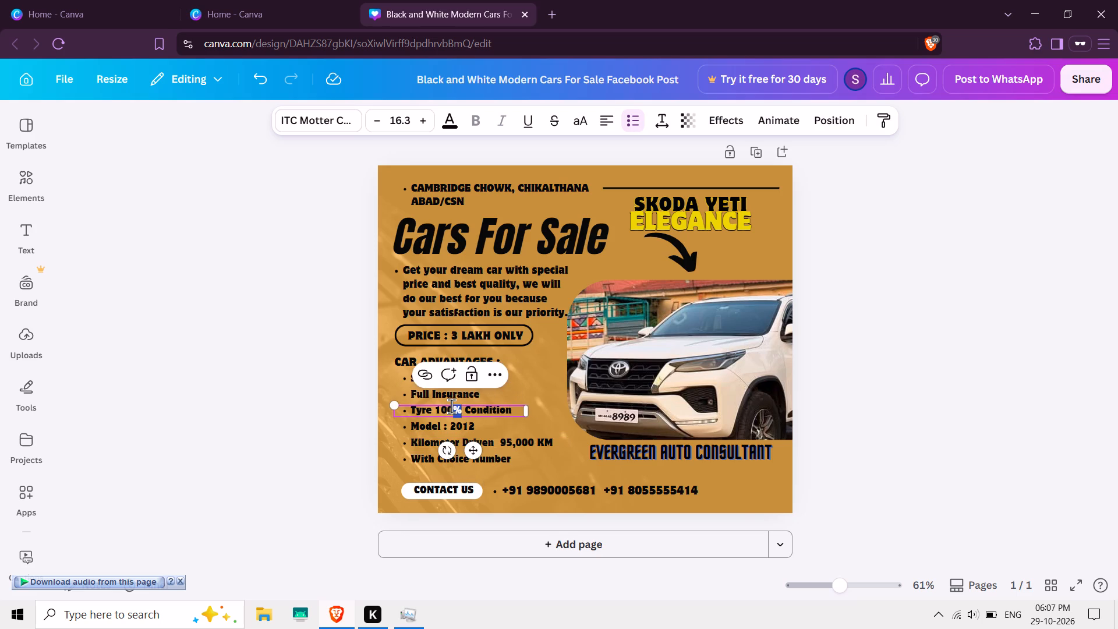
double_click(447, 409)
triple_click(447, 409)
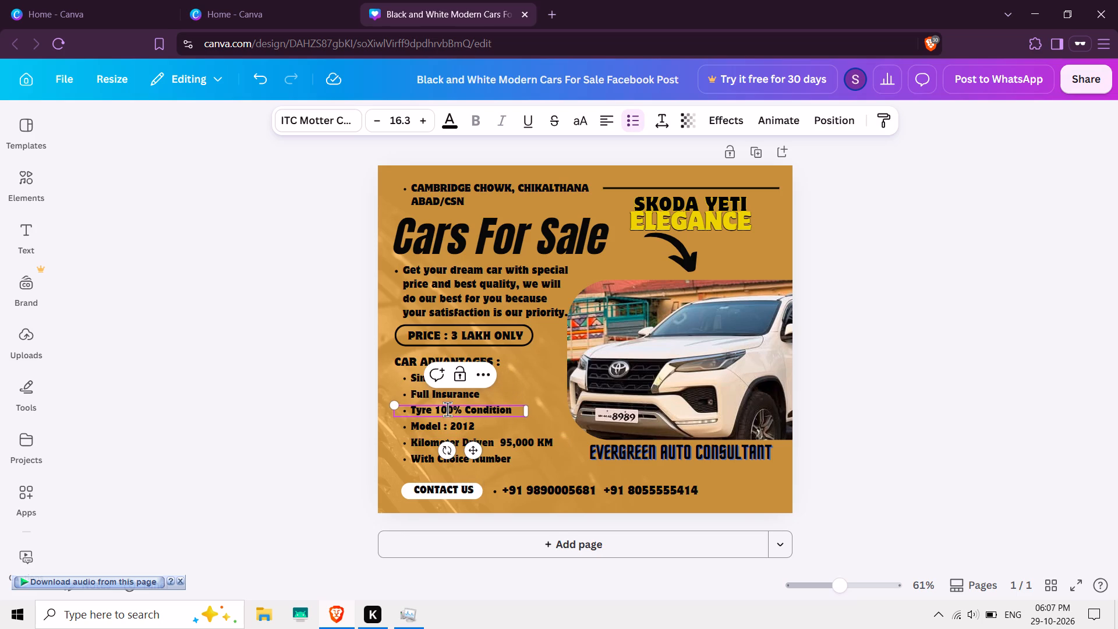
text(70)
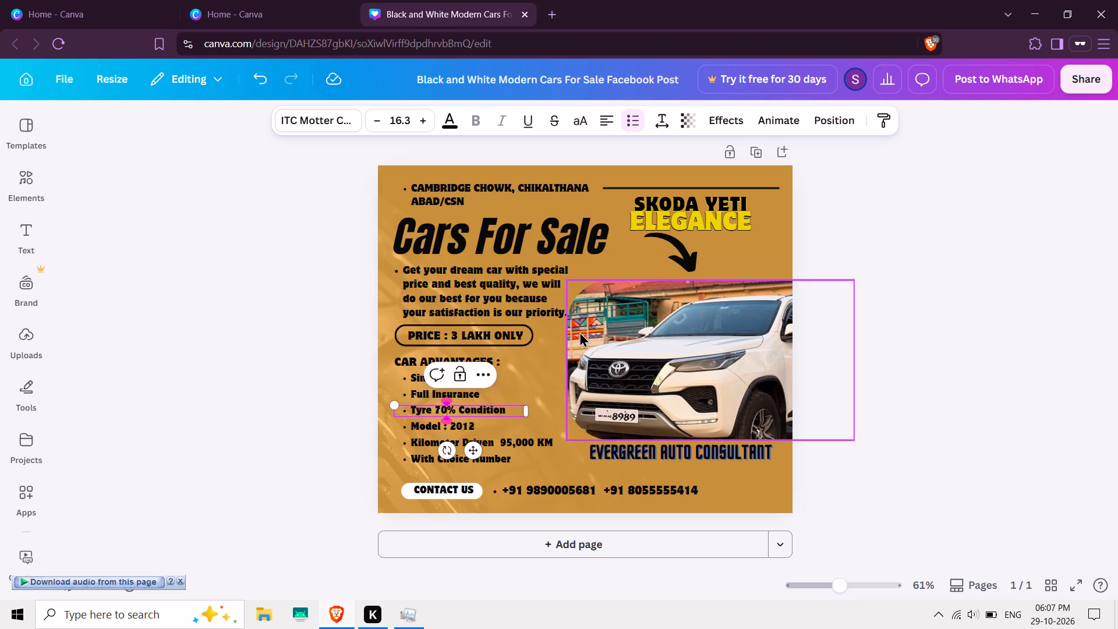
click(480, 302)
Recolor the poster's background image to white (#ffffff) from the colors in this design.
click(641, 247)
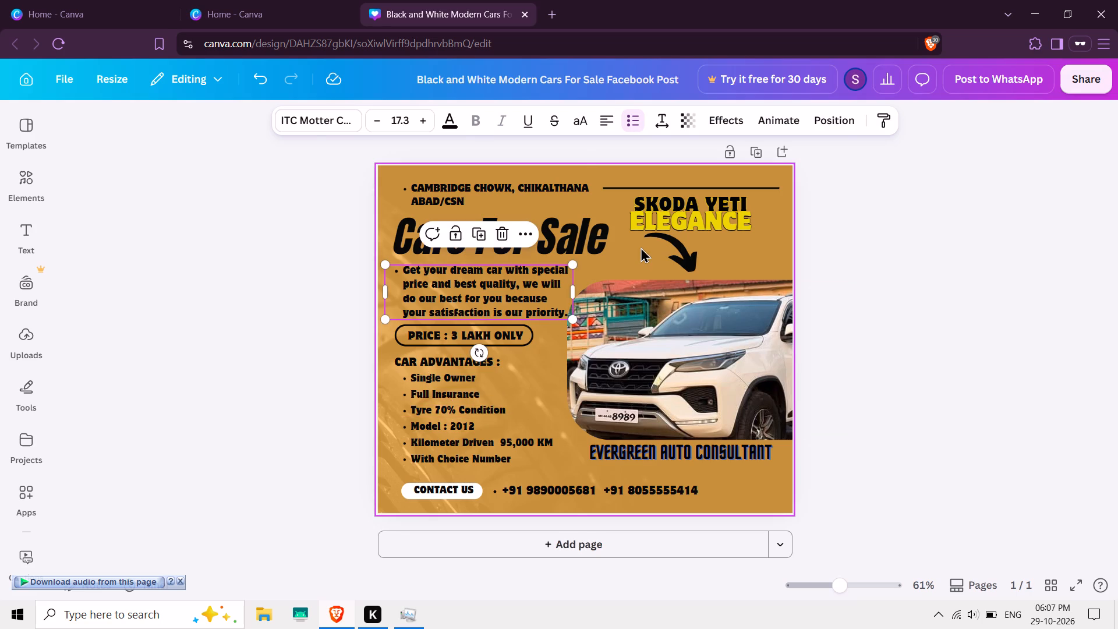
click(558, 121)
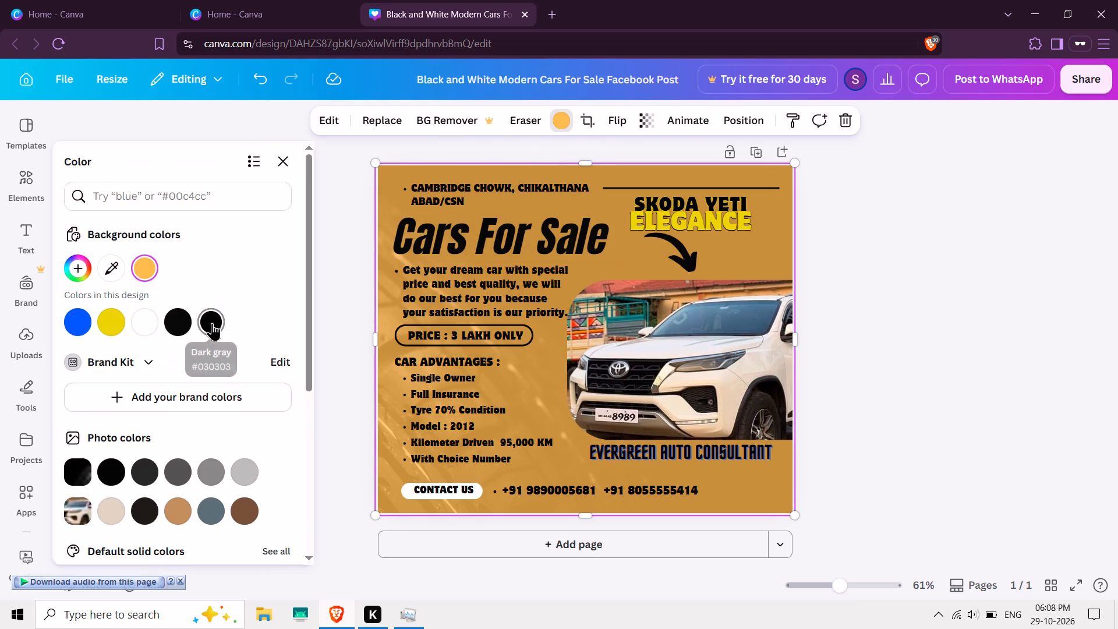
click(145, 320)
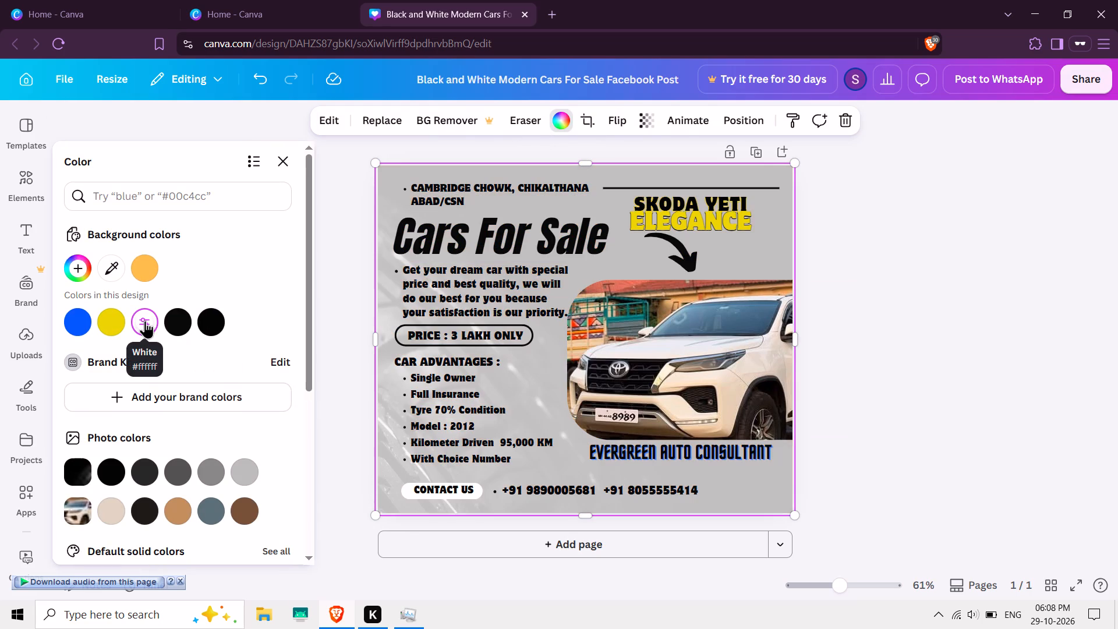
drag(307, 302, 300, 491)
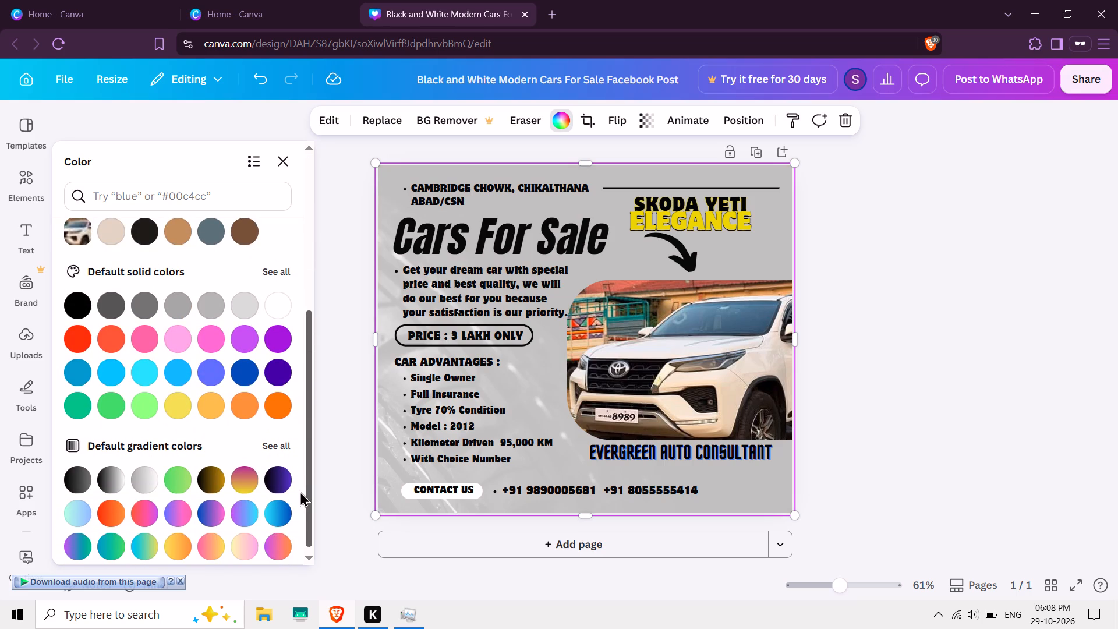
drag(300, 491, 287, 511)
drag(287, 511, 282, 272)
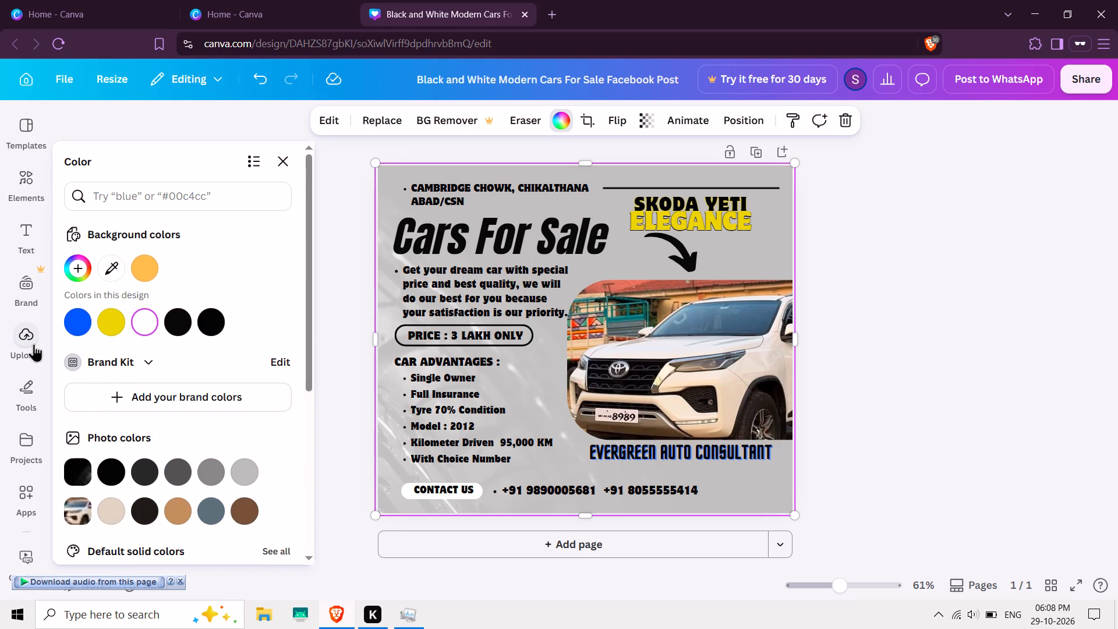
Upload the Green Abstract Illustrative Automotive Car Logo PNG from the Downloads folder to the design's uploads.
click(26, 318)
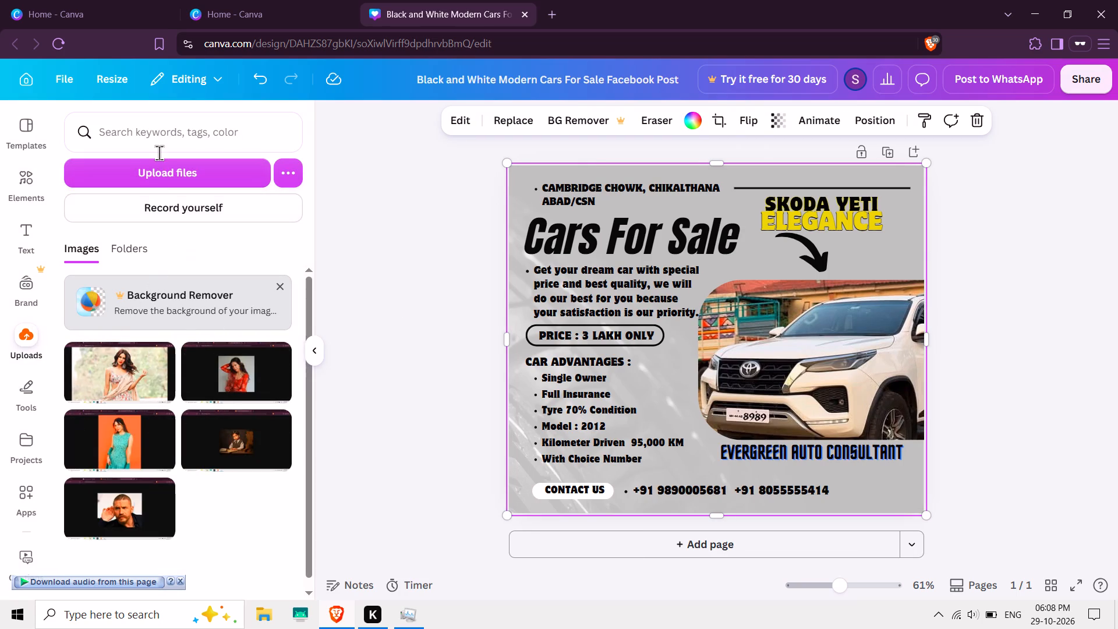
click(164, 171)
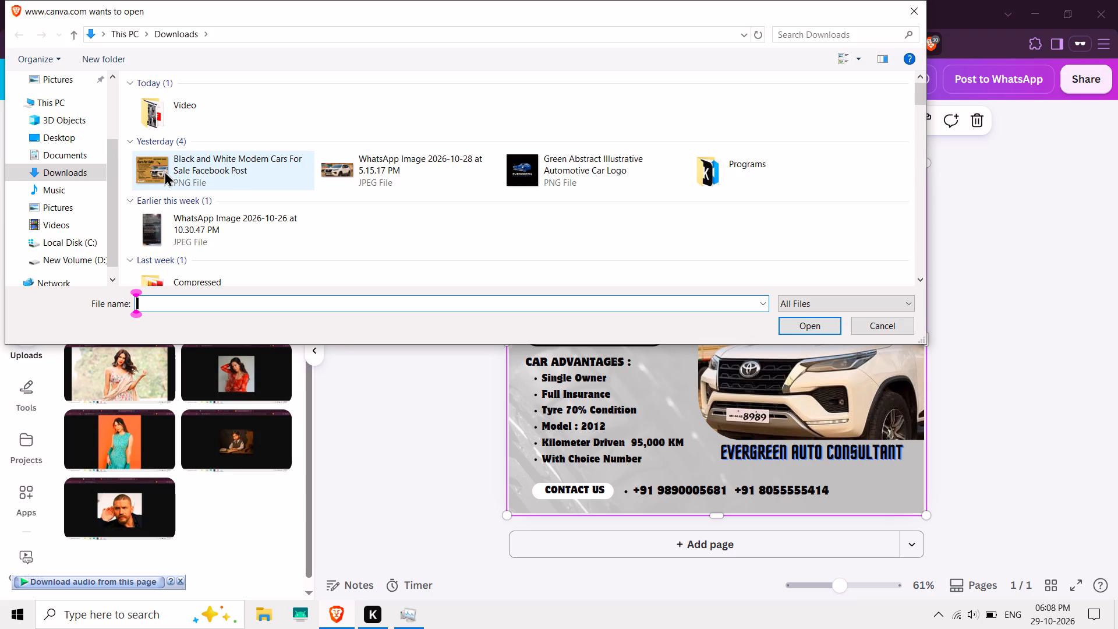
click(581, 156)
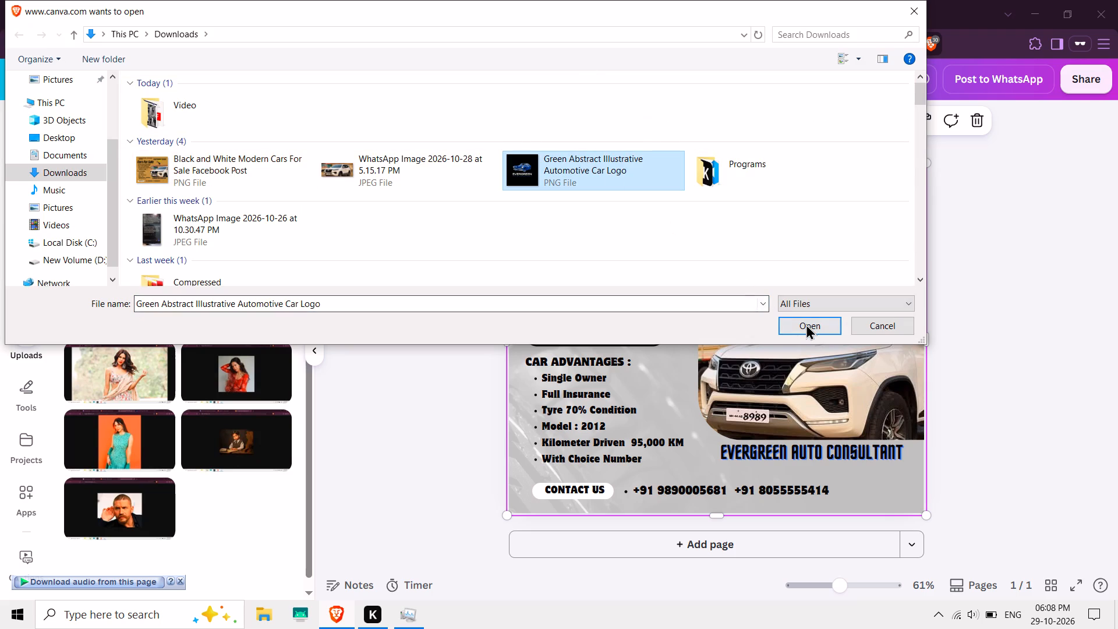
click(806, 324)
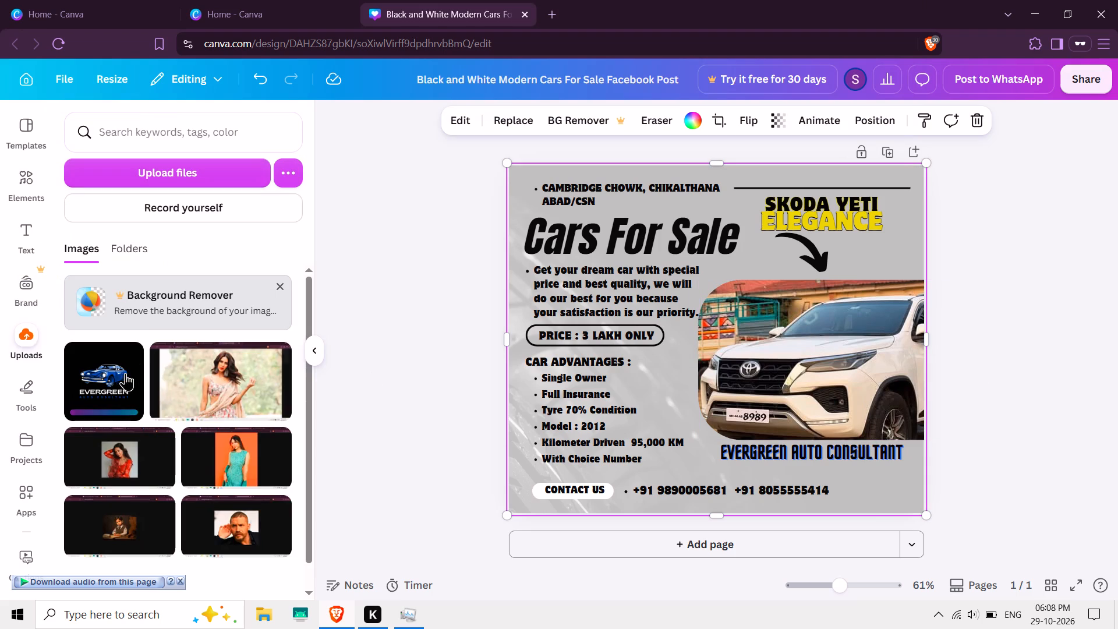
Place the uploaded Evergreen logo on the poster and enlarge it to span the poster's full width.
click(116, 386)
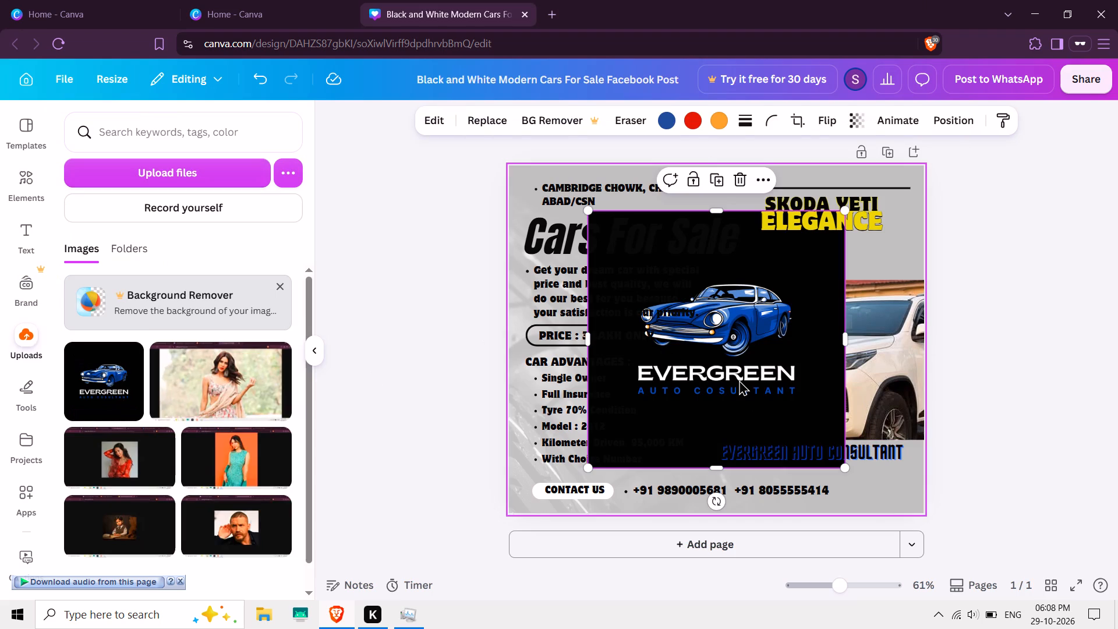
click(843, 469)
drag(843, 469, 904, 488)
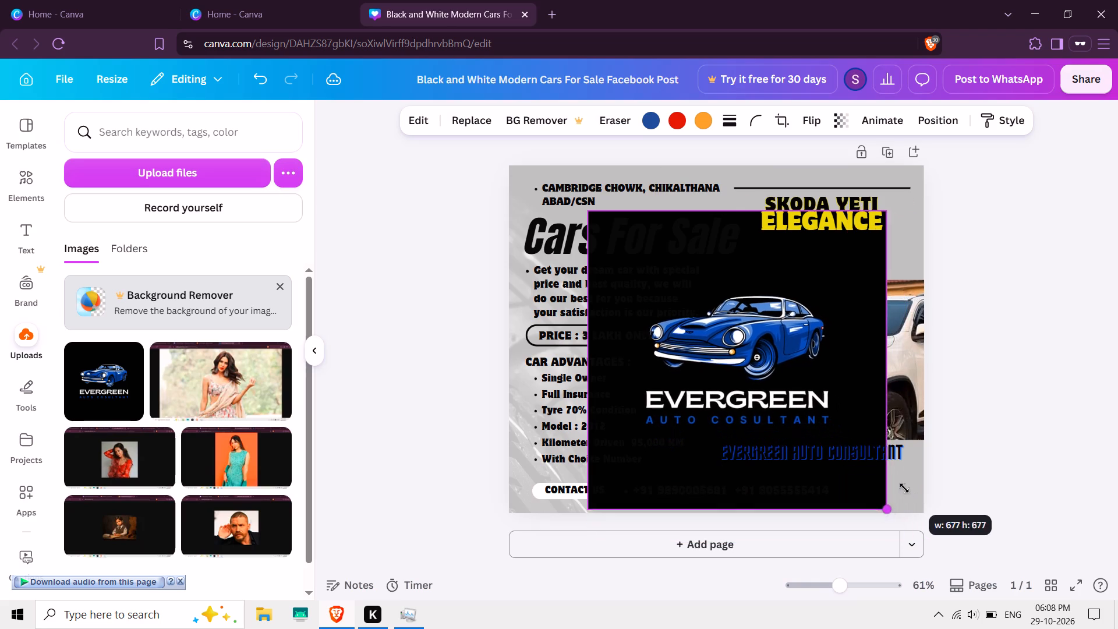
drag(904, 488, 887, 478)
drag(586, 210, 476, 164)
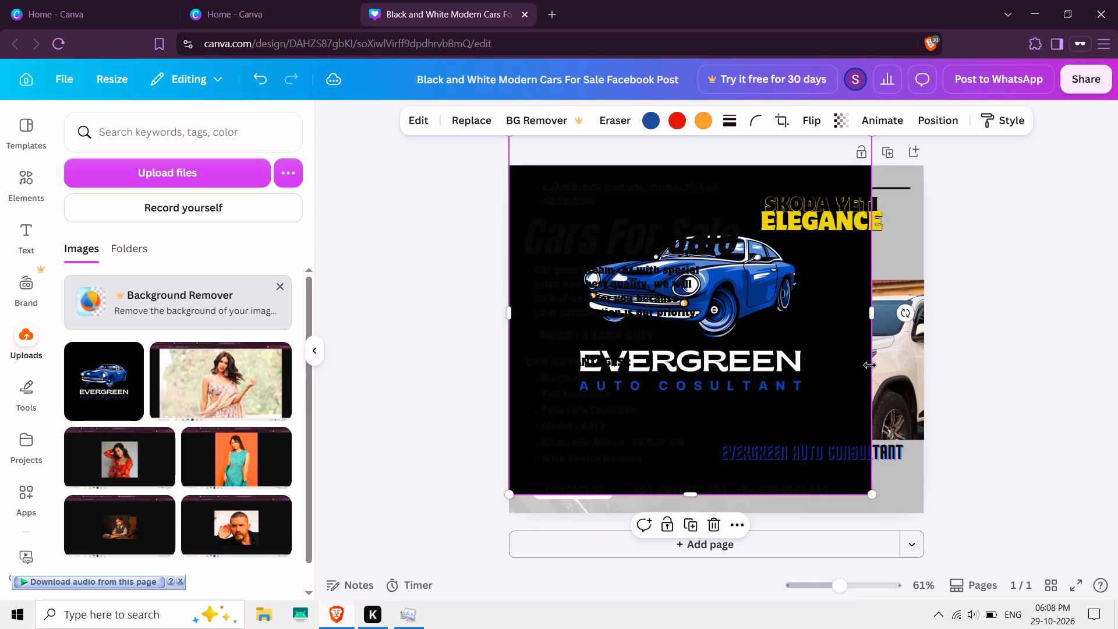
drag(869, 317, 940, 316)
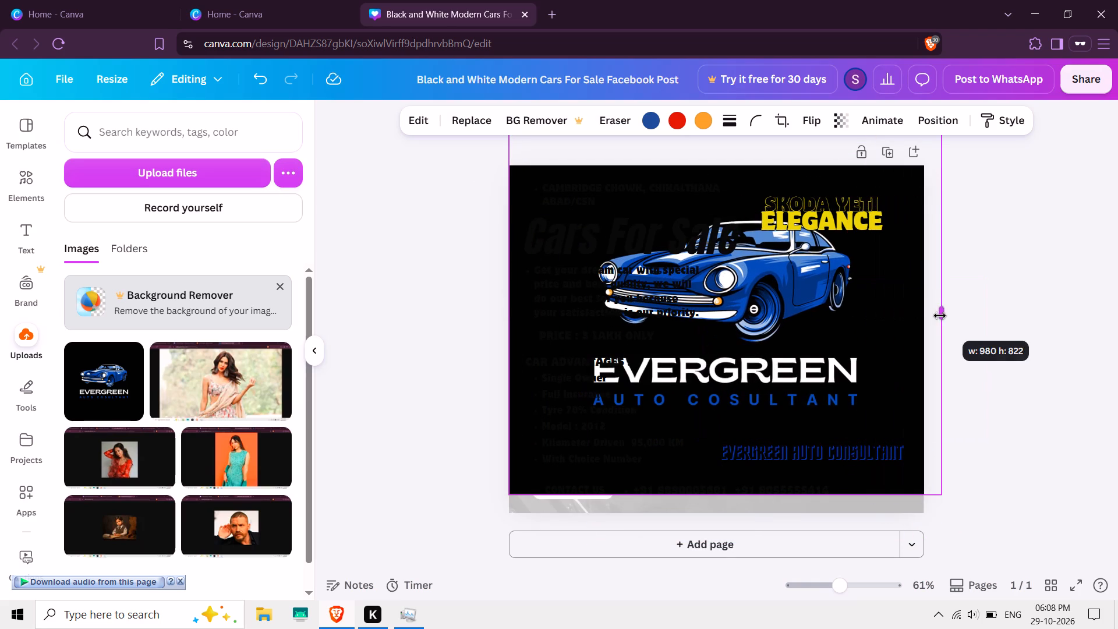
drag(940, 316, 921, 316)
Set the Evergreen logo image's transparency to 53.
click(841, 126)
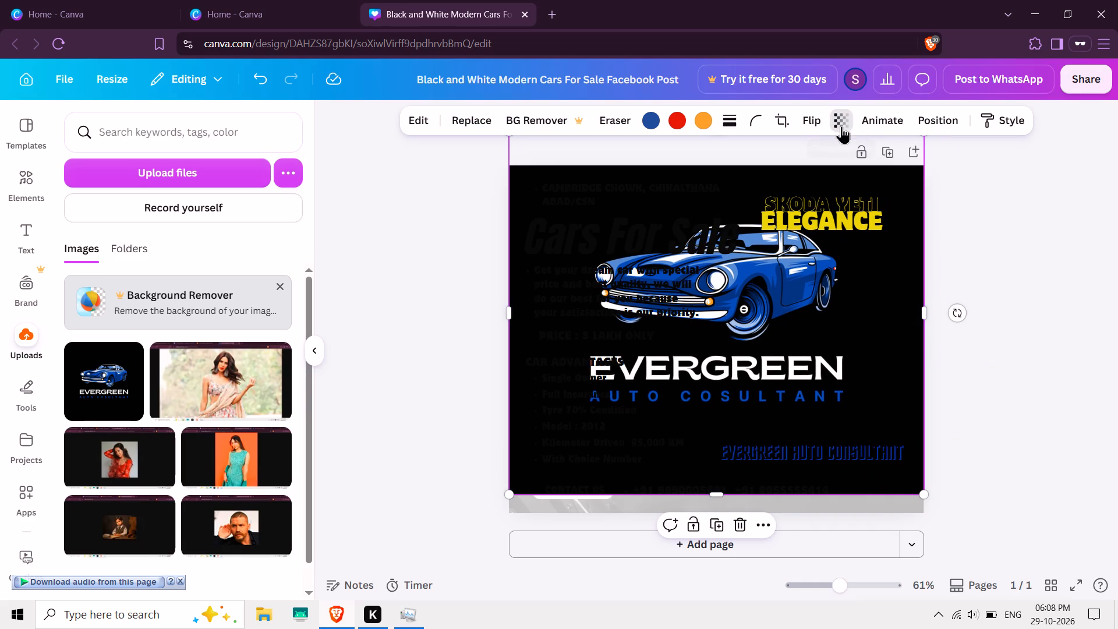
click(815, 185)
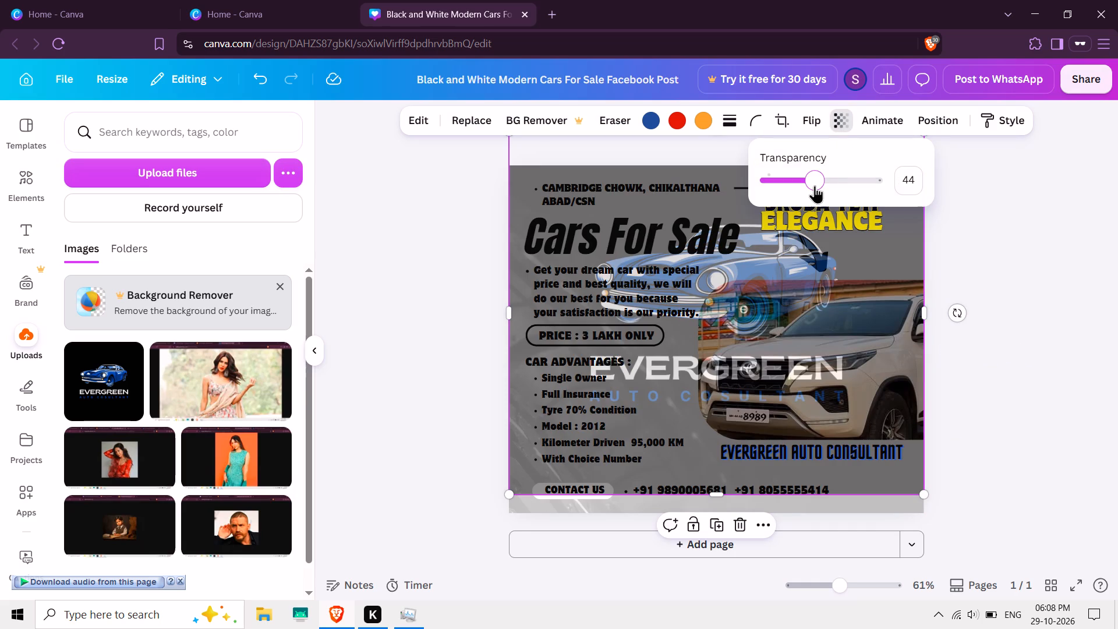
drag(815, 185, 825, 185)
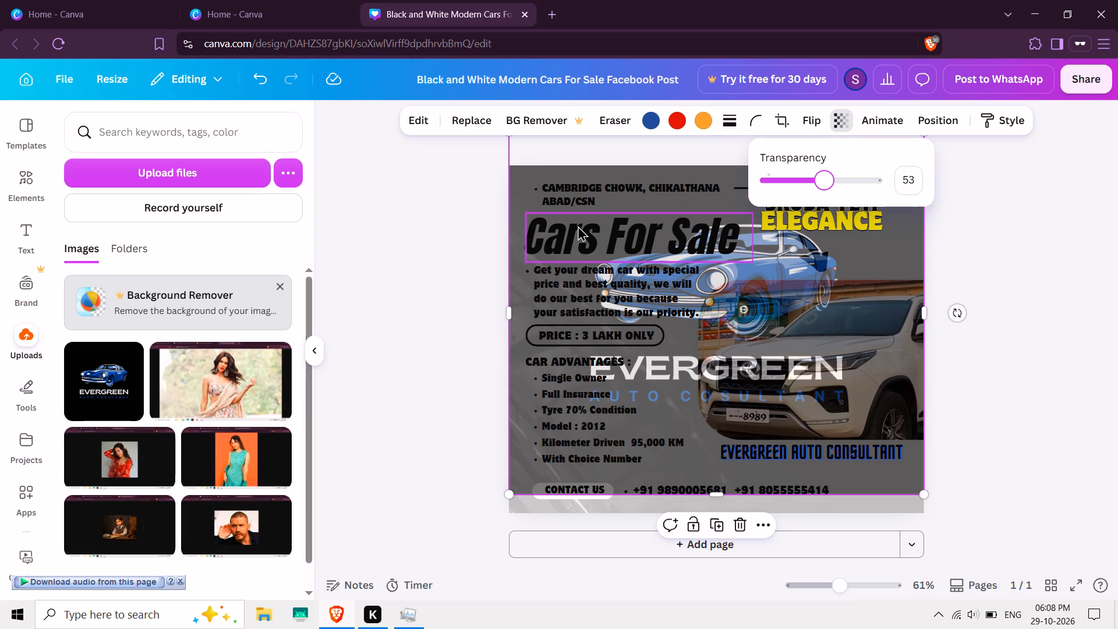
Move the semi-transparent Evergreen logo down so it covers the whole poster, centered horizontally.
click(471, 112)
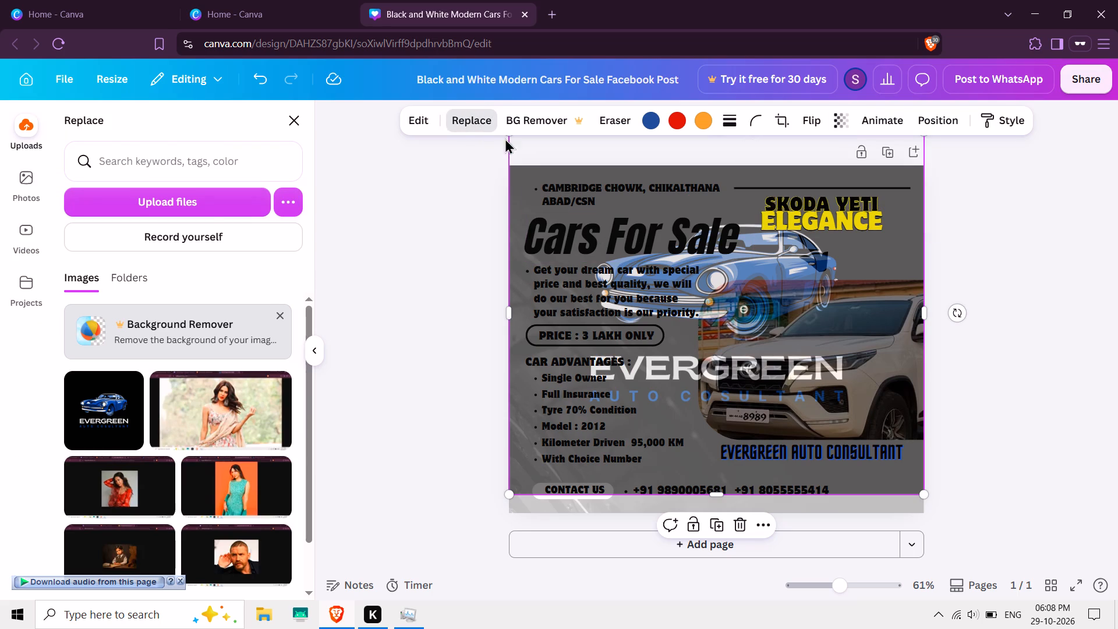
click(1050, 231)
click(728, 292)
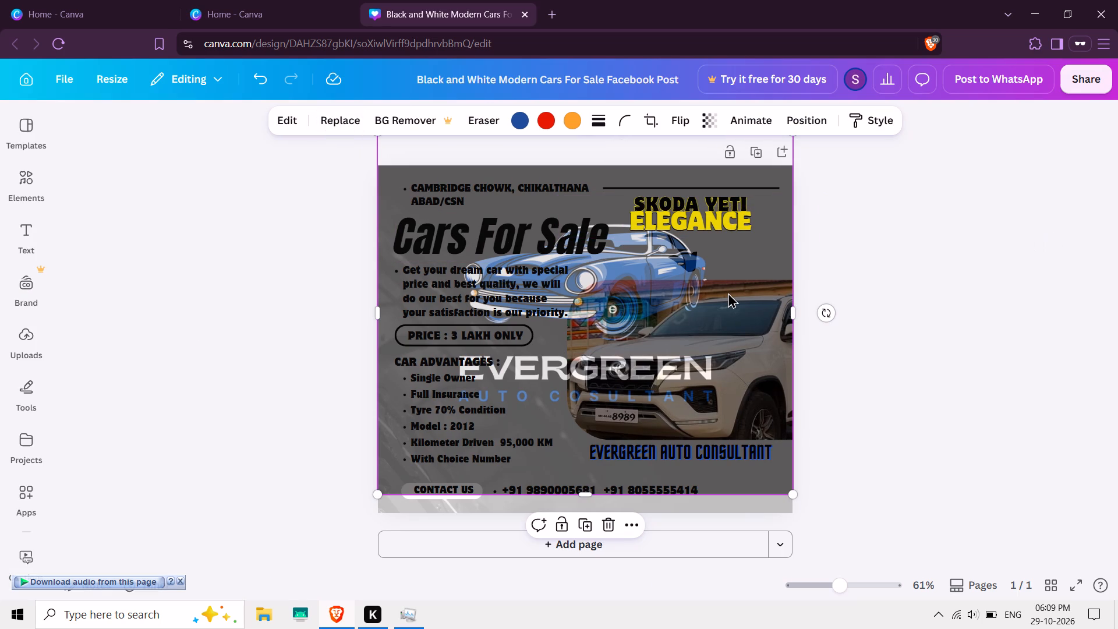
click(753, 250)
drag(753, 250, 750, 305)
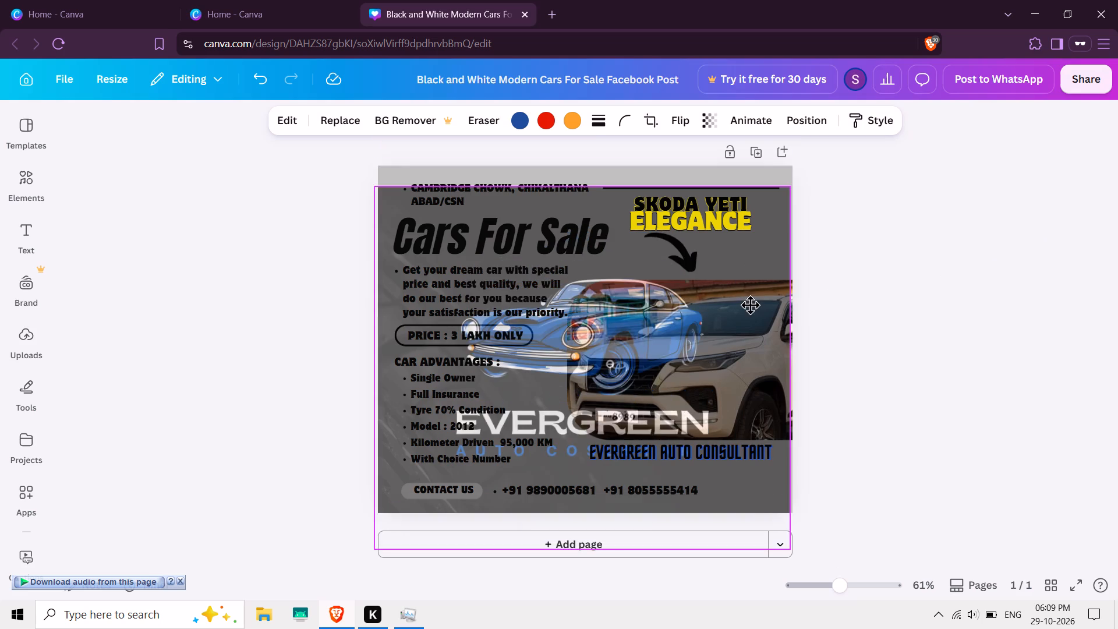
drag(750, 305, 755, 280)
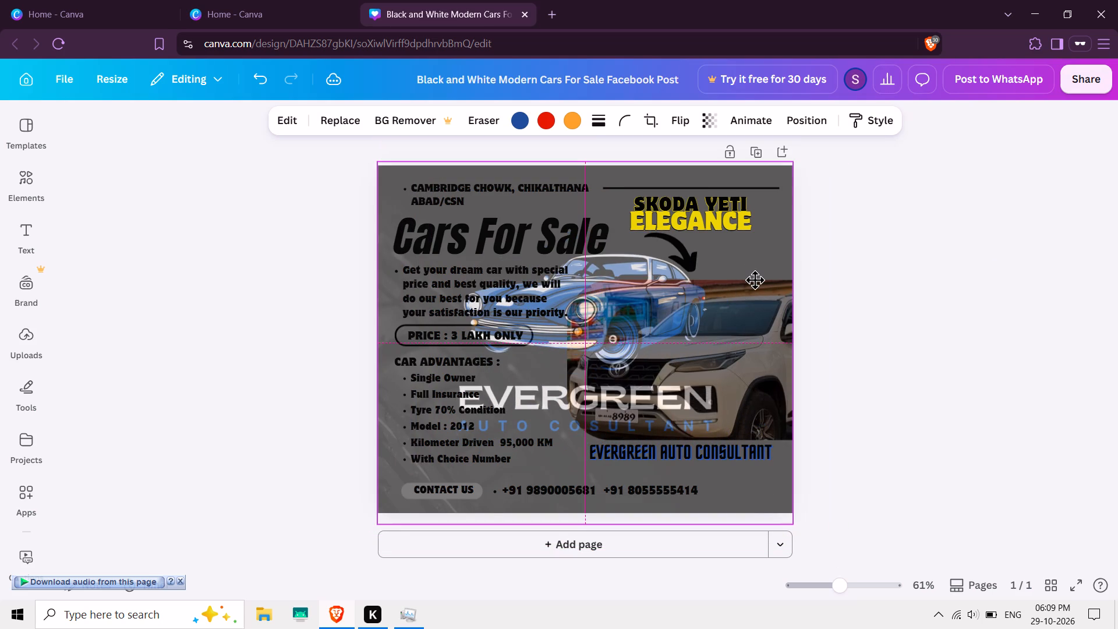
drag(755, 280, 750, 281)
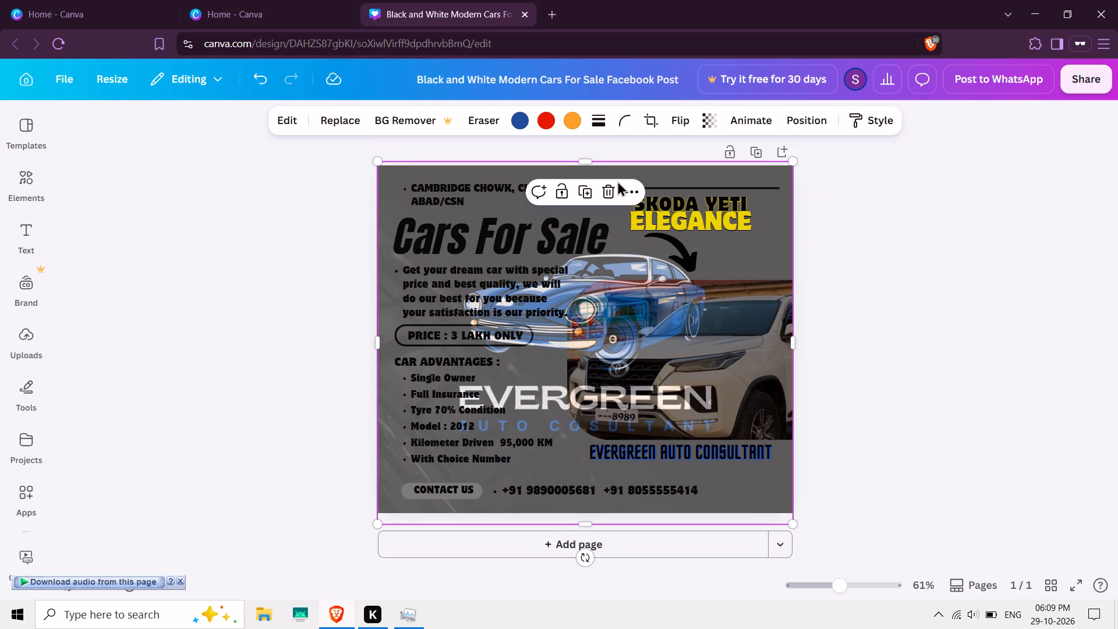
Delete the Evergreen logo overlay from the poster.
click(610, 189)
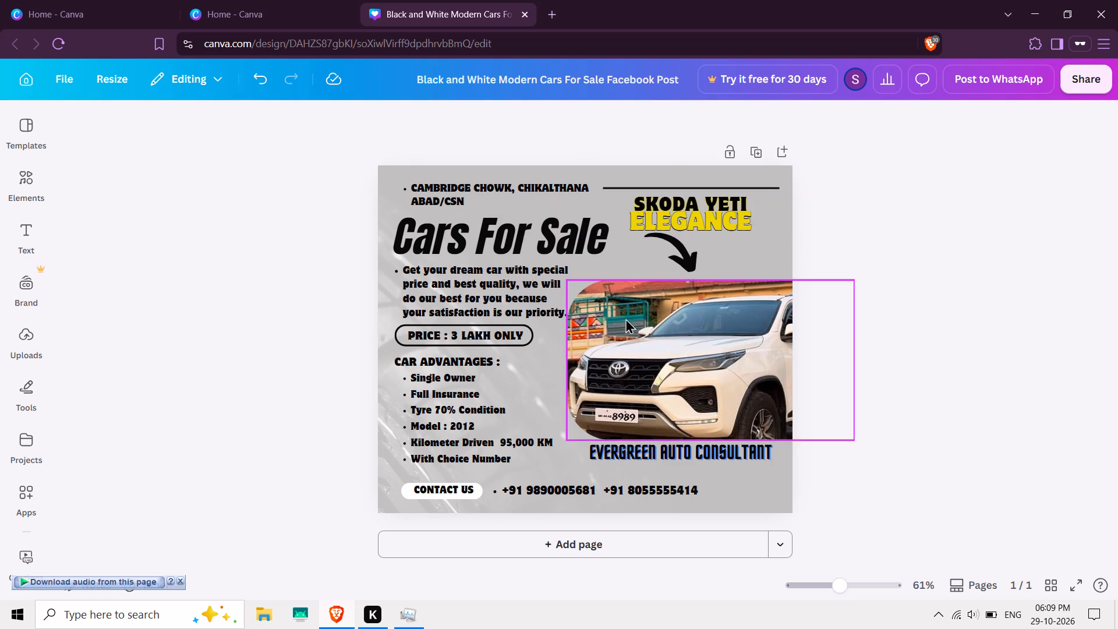
Set the transparency of the poster's background image to 0 for a plain white background.
click(758, 248)
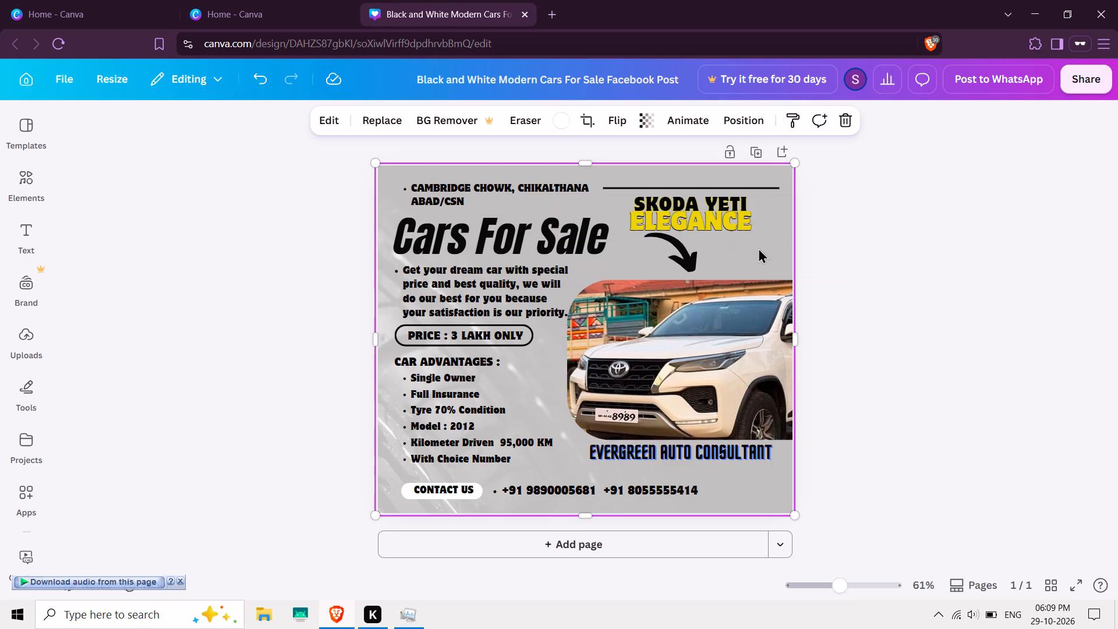
click(650, 120)
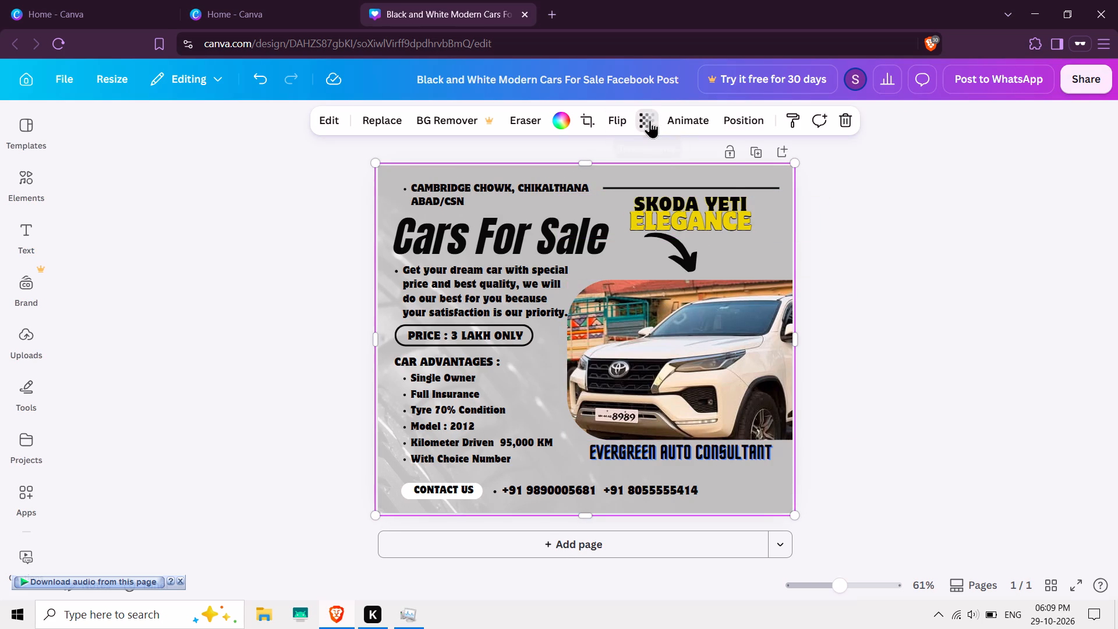
drag(598, 182, 558, 186)
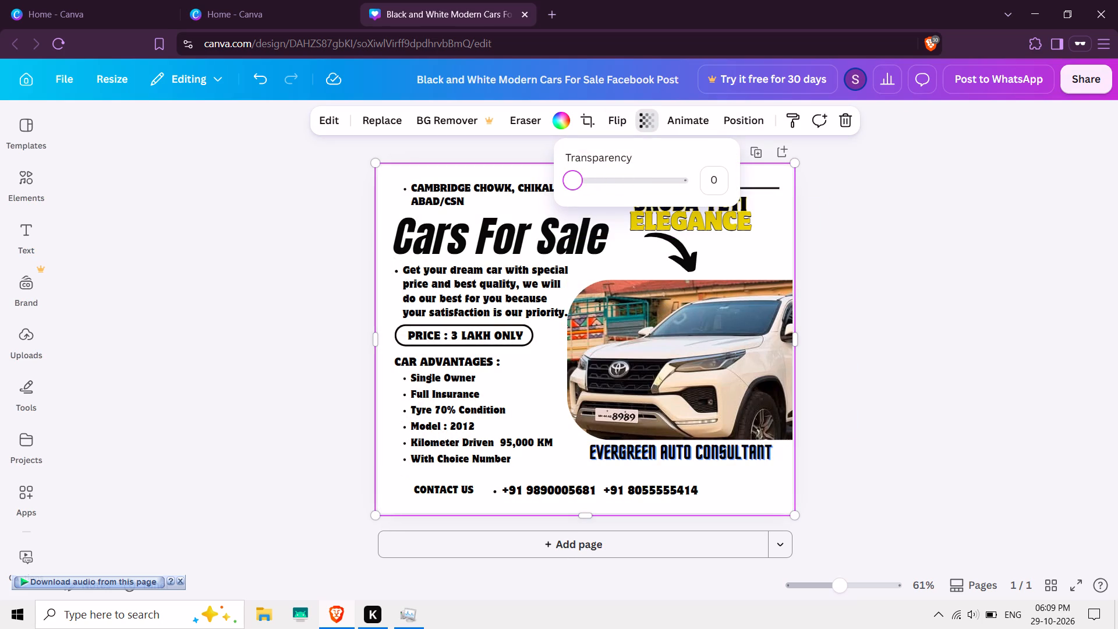
drag(558, 186, 706, 184)
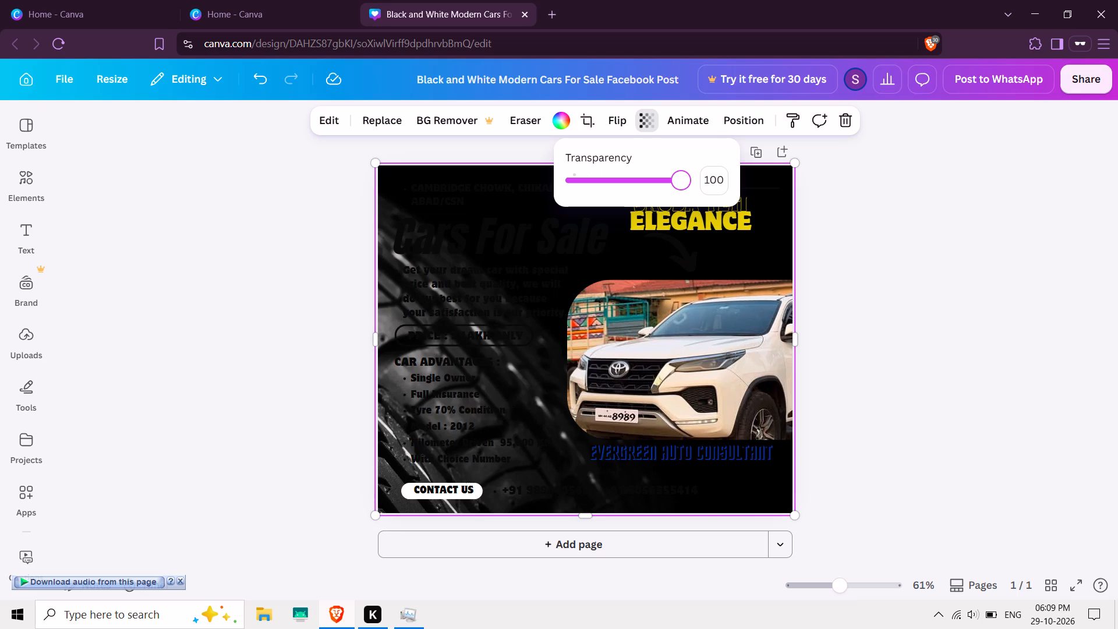
drag(706, 184, 464, 210)
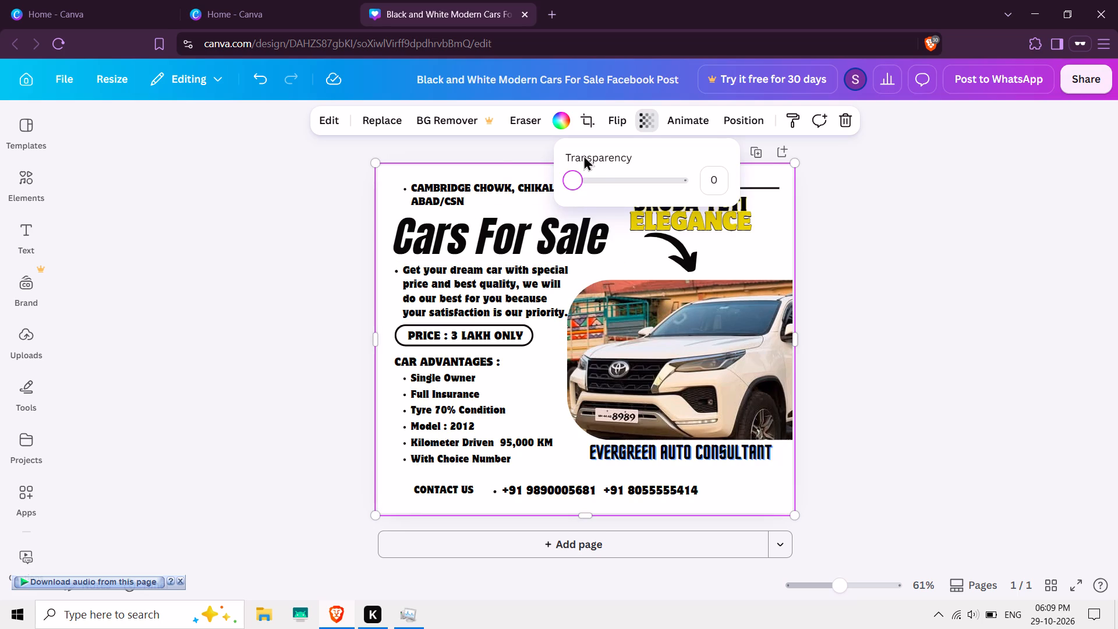
click(855, 264)
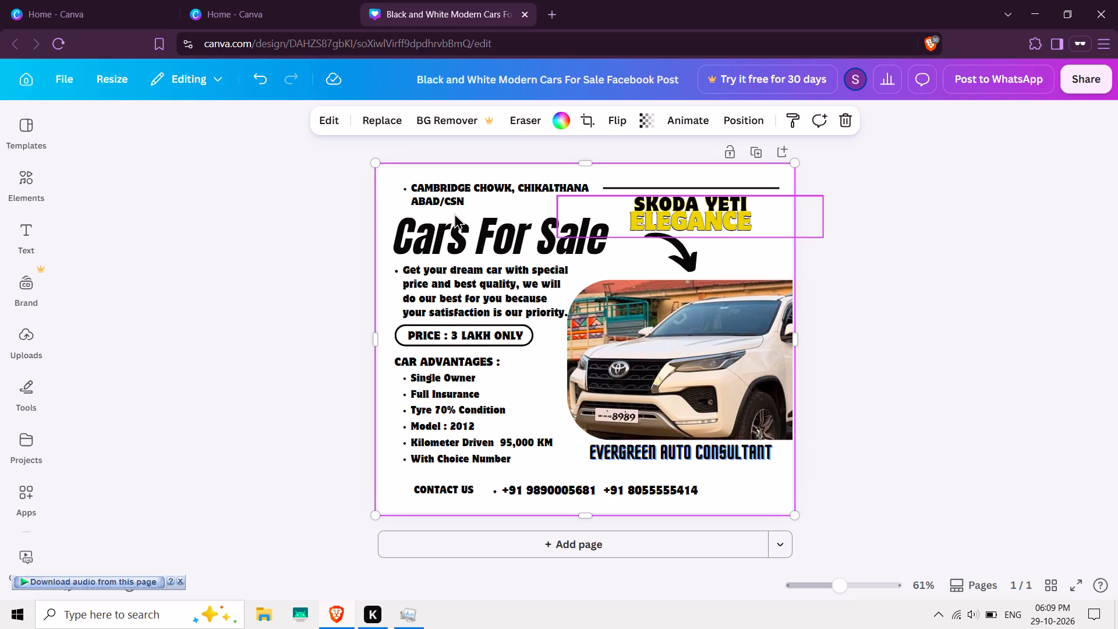
Browse the suggested Facebook Post templates for a design suited to the car sale poster.
click(34, 139)
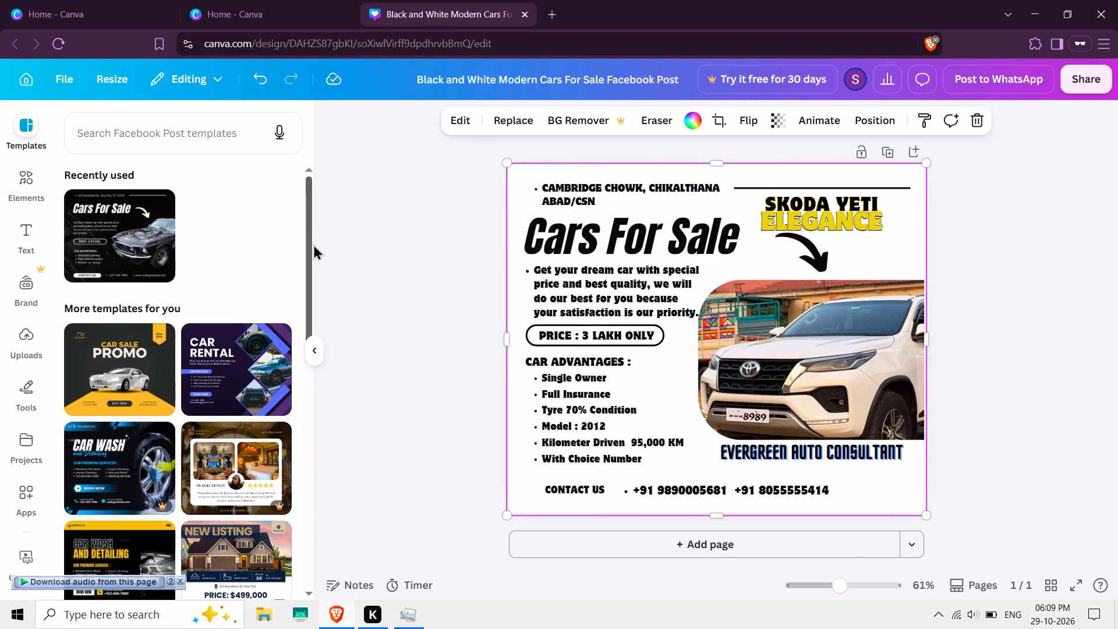
drag(310, 246, 305, 246)
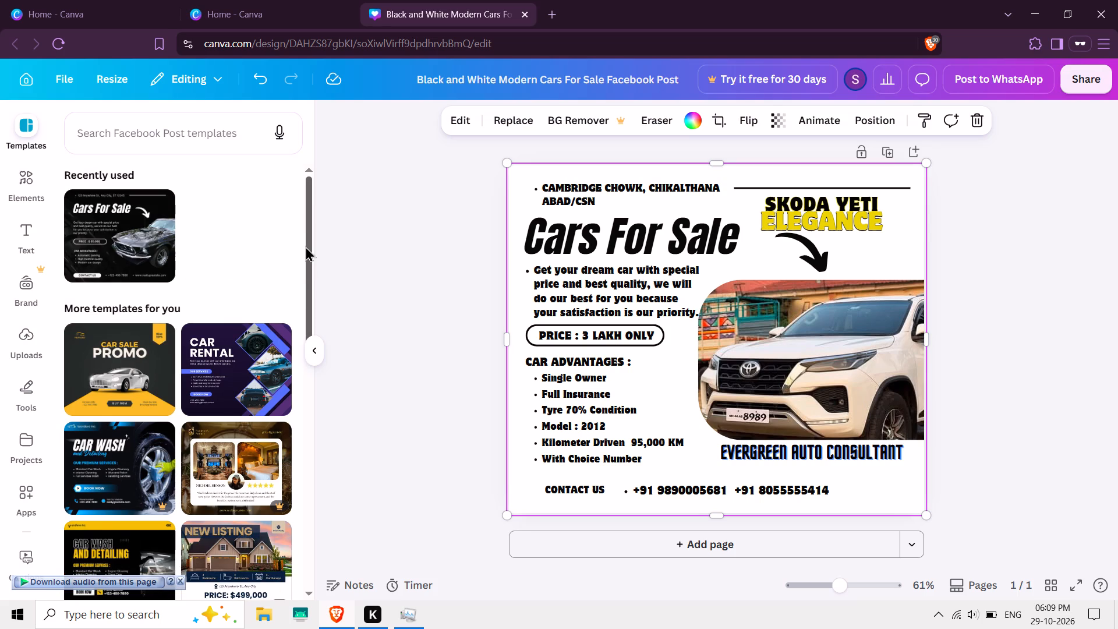
drag(305, 246, 276, 356)
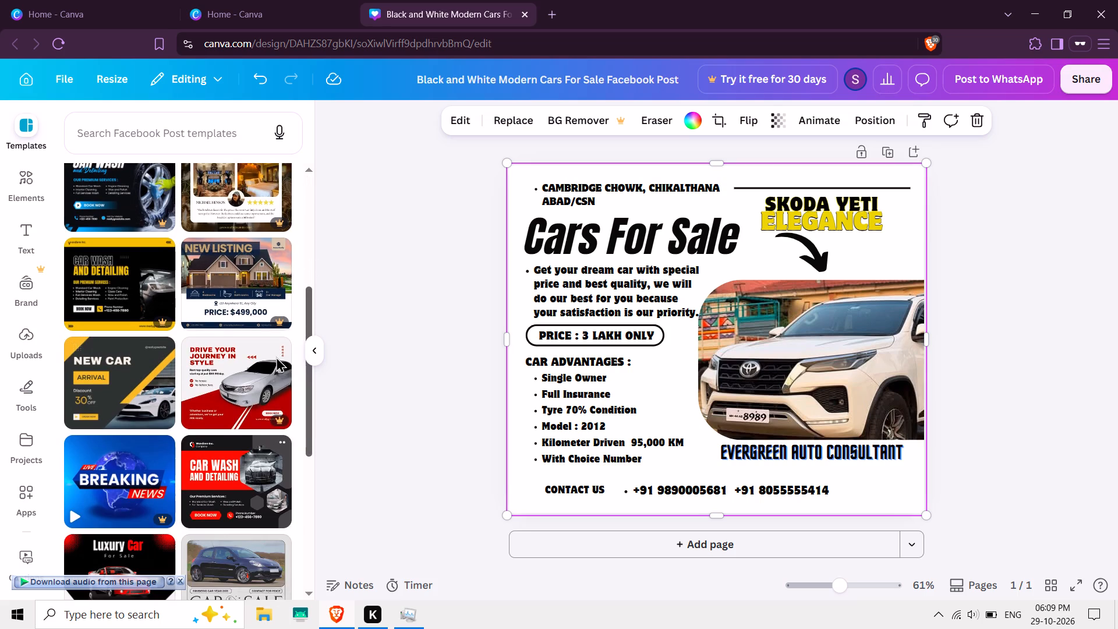
drag(276, 356, 270, 432)
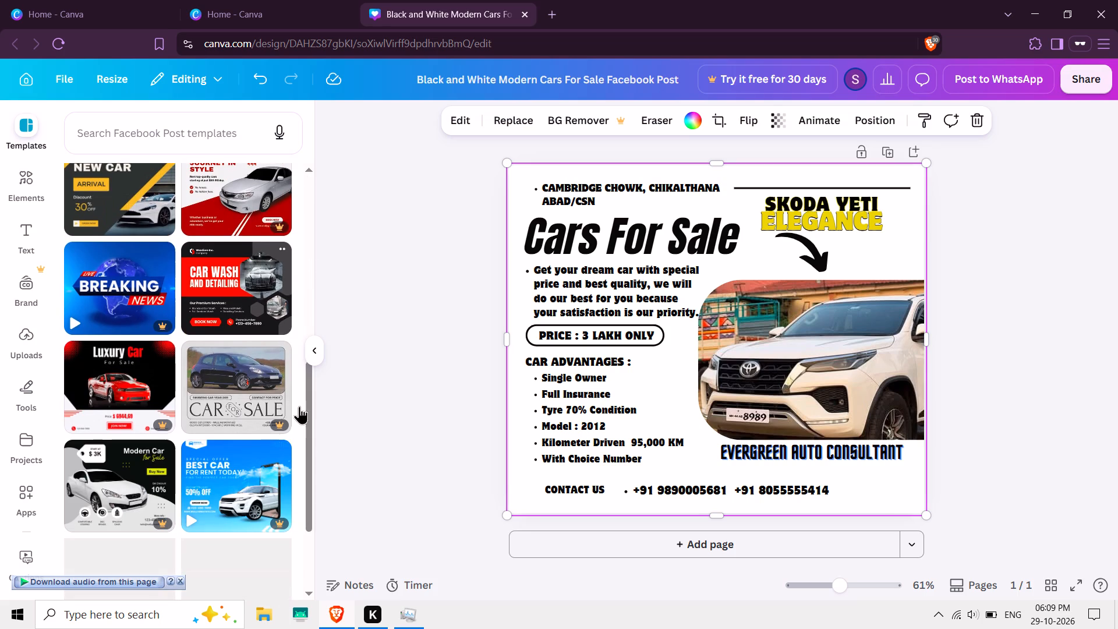
drag(309, 401, 299, 468)
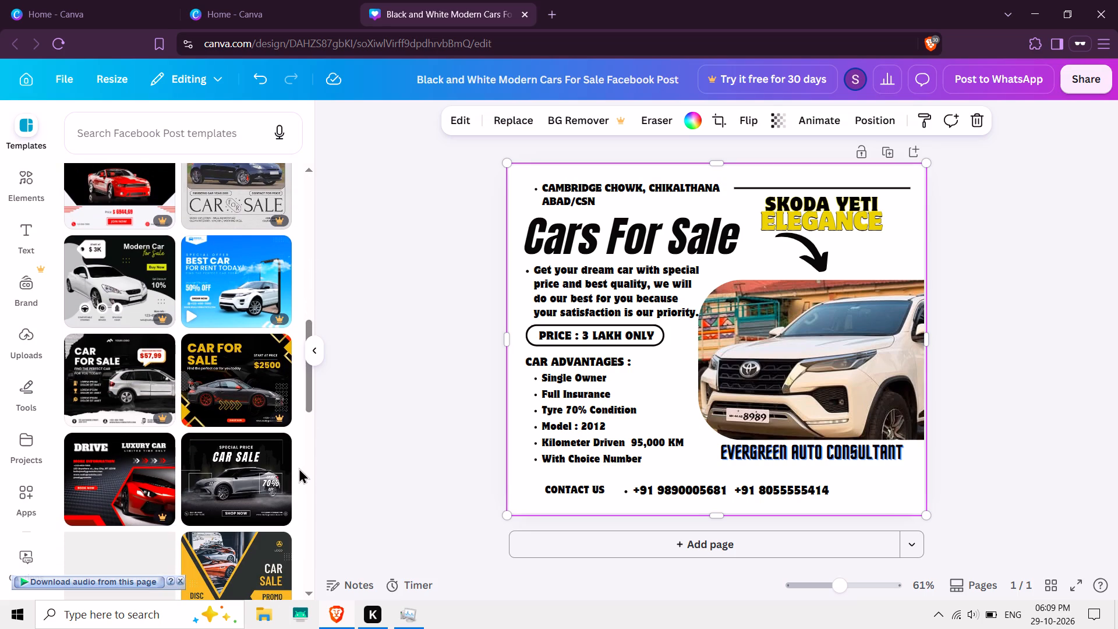
drag(309, 394, 293, 459)
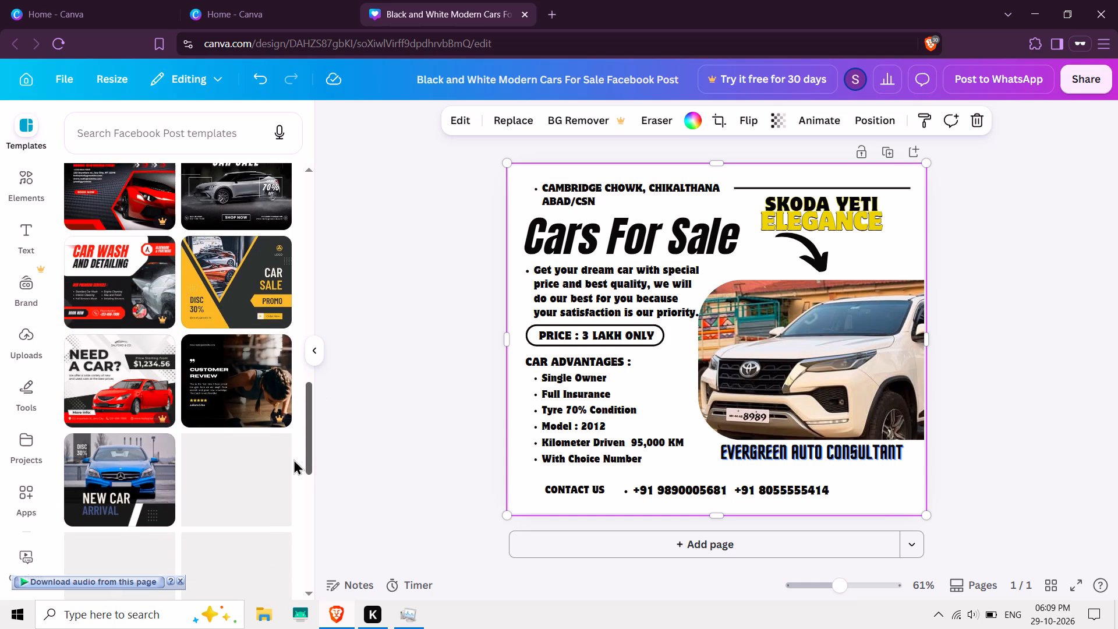
drag(293, 459, 292, 487)
drag(313, 455, 301, 518)
drag(306, 531, 305, 560)
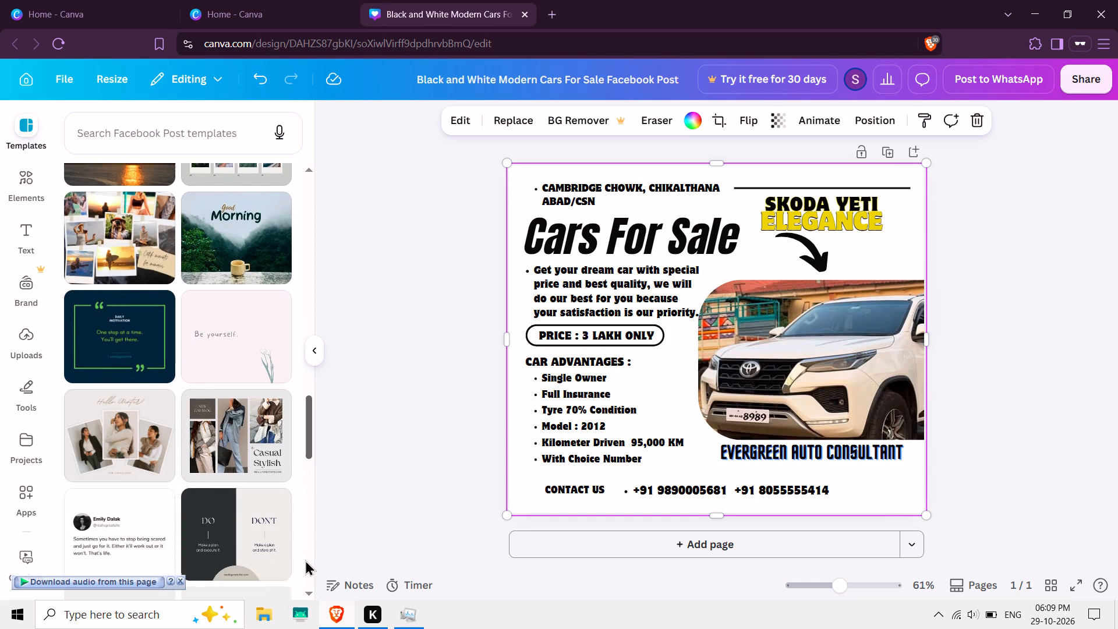
drag(305, 560, 305, 560)
drag(308, 433, 301, 492)
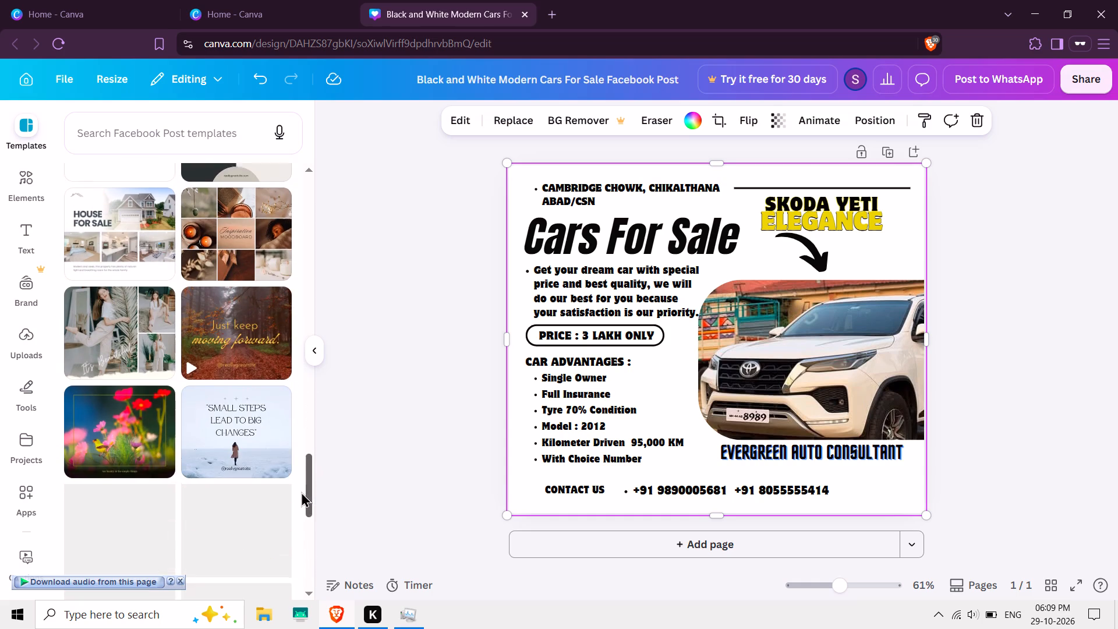
drag(301, 492, 300, 497)
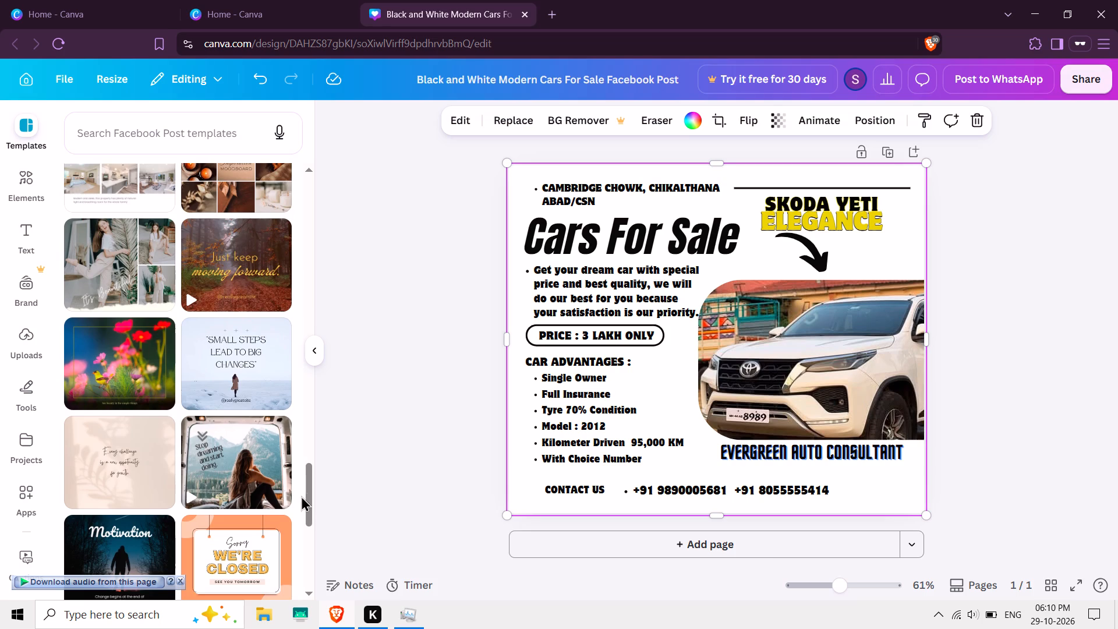
Browse the Facebook post template suggestions for other car-sale layouts.
drag(307, 490, 307, 464)
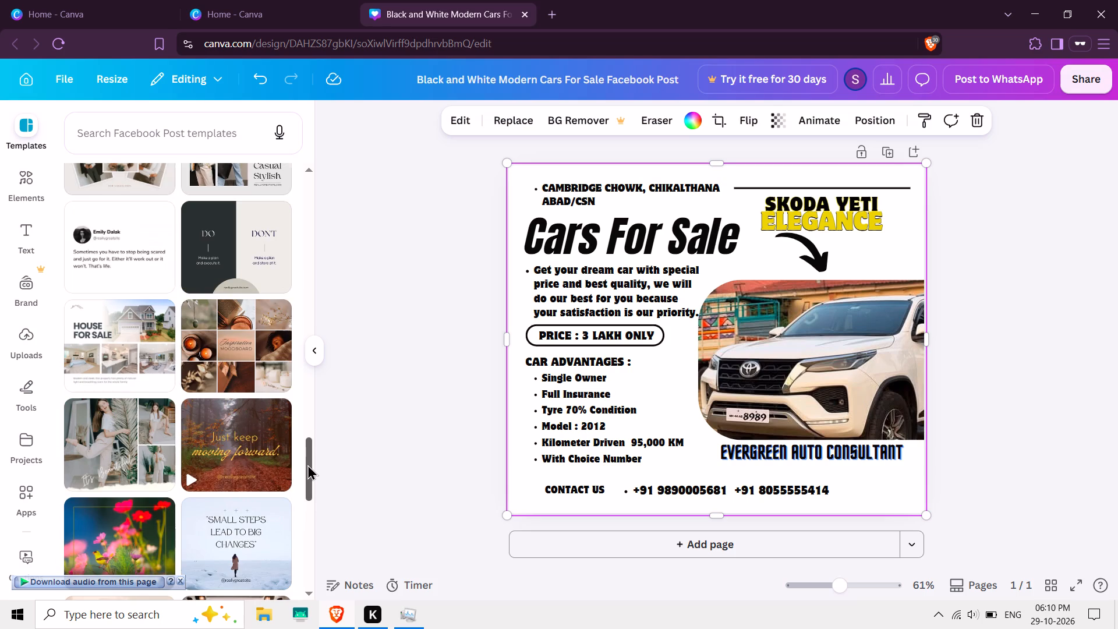
drag(307, 464, 307, 465)
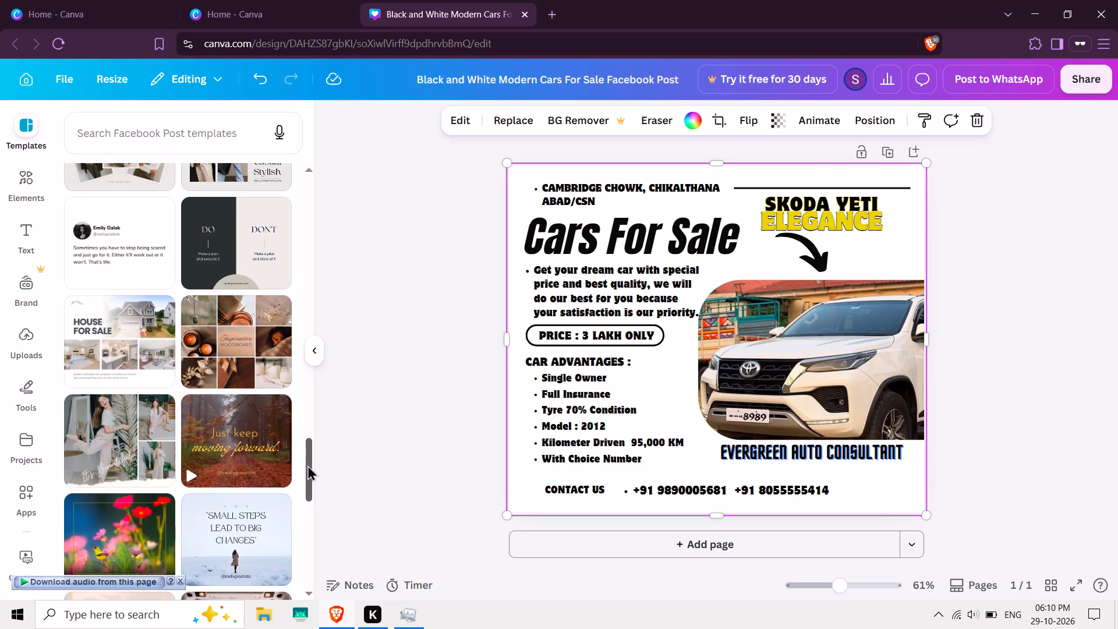
drag(307, 465, 306, 338)
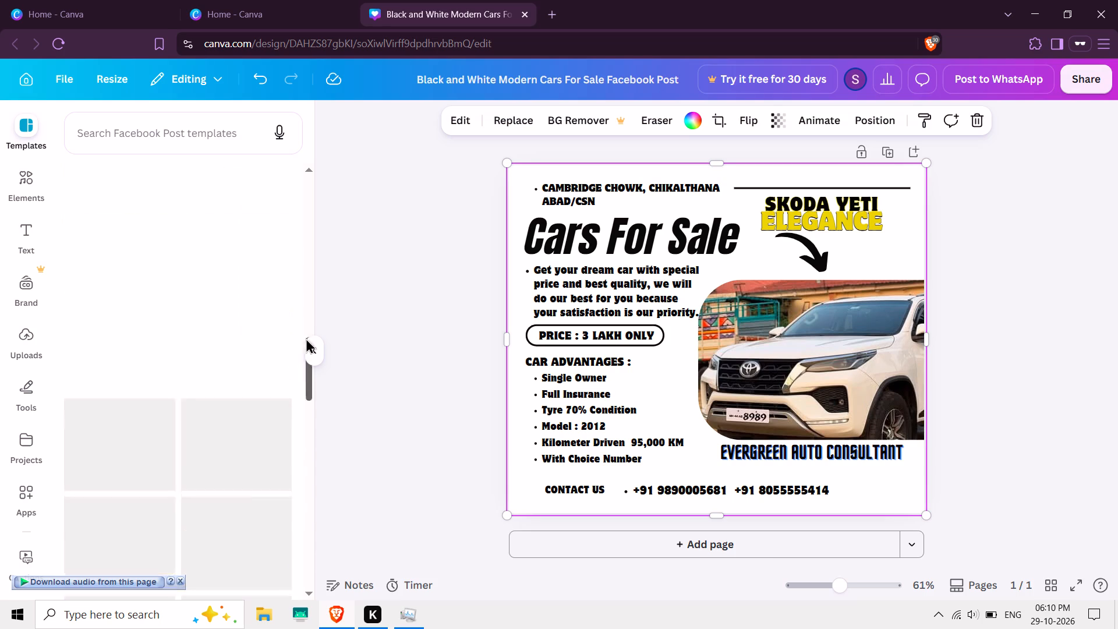
drag(306, 338, 303, 222)
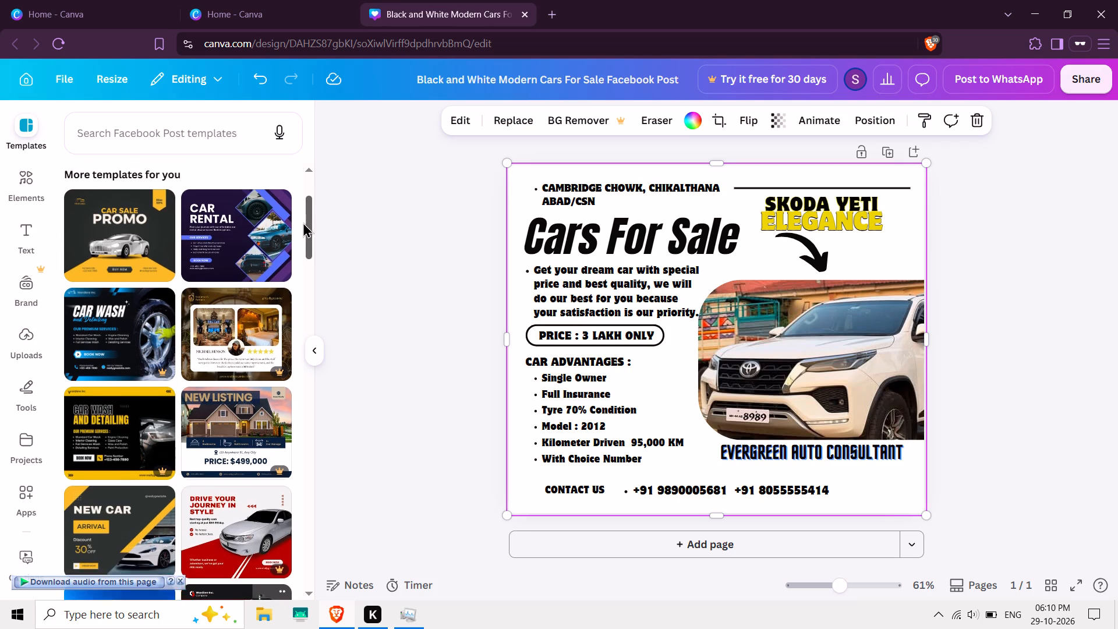
drag(303, 222, 289, 210)
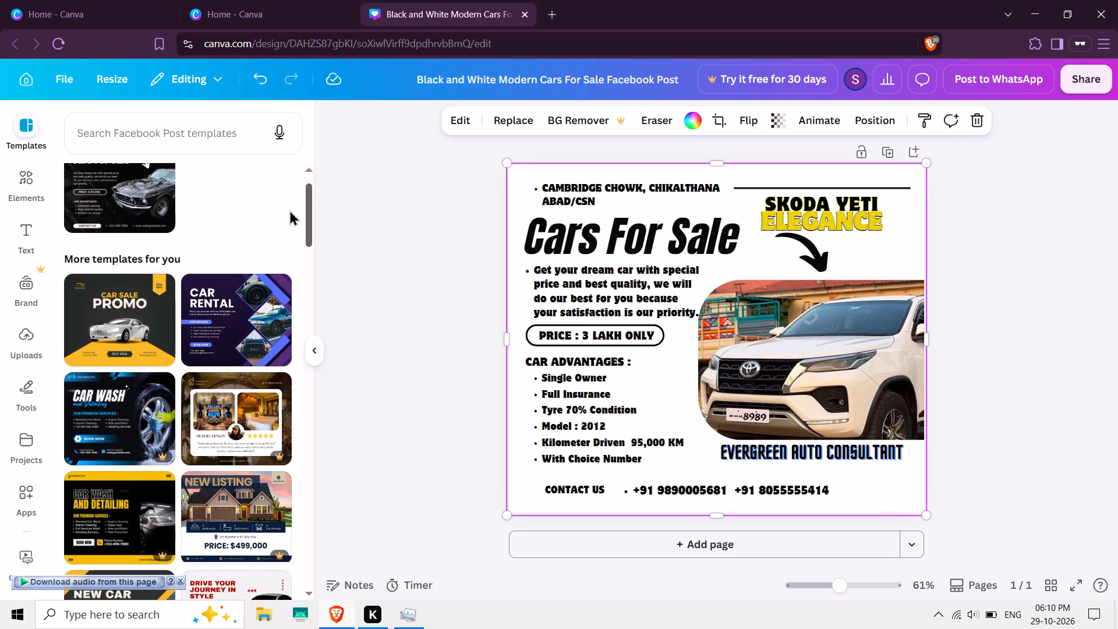
drag(307, 201, 313, 176)
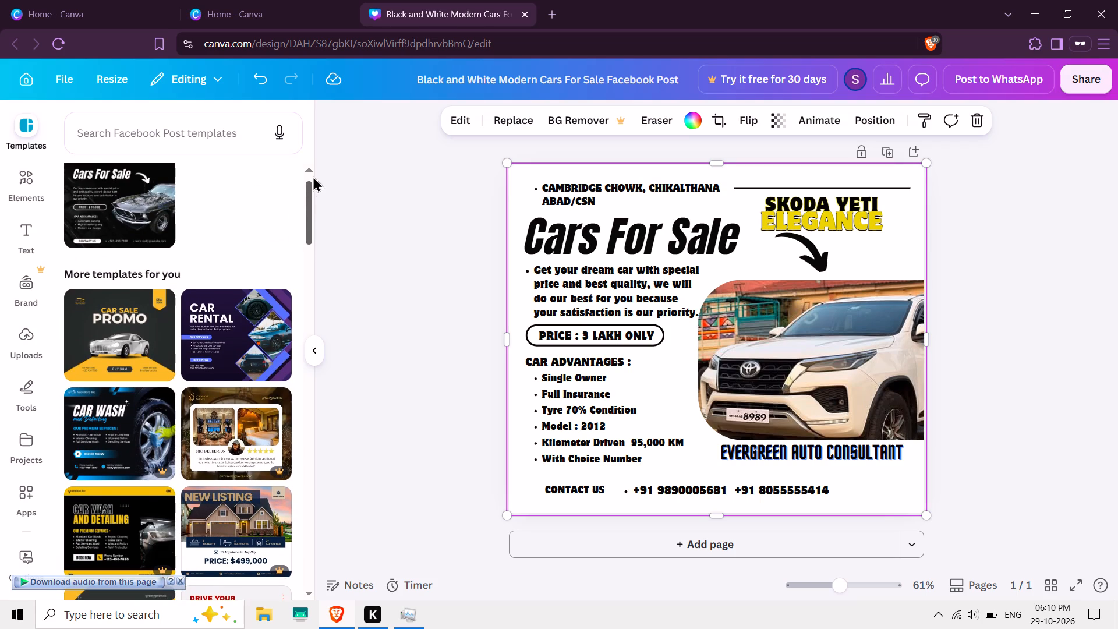
drag(313, 176, 278, 517)
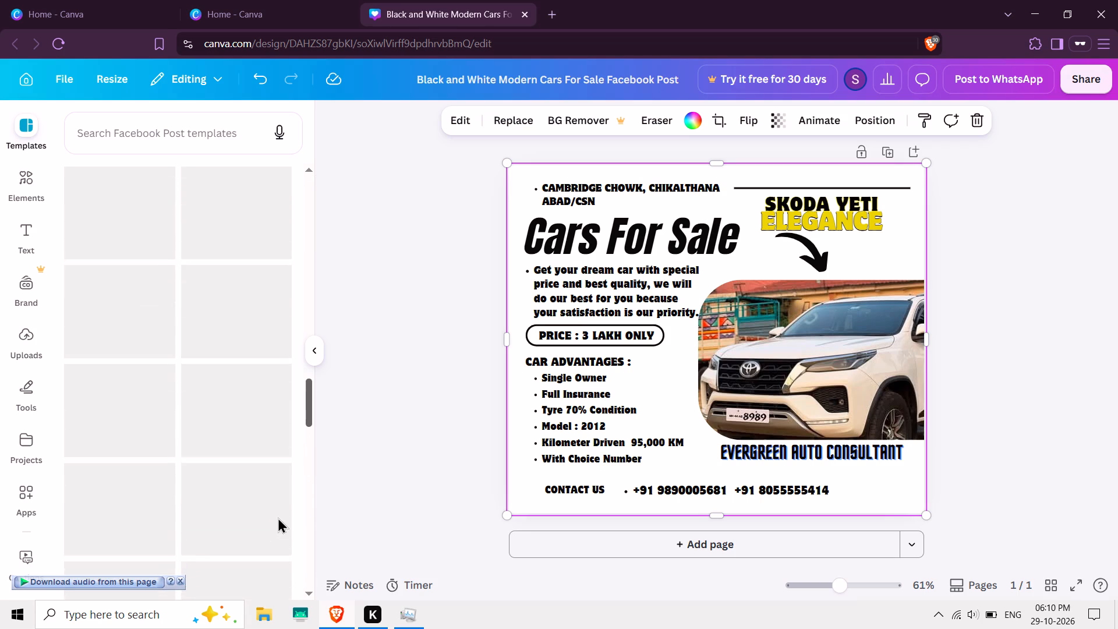
drag(278, 517, 284, 264)
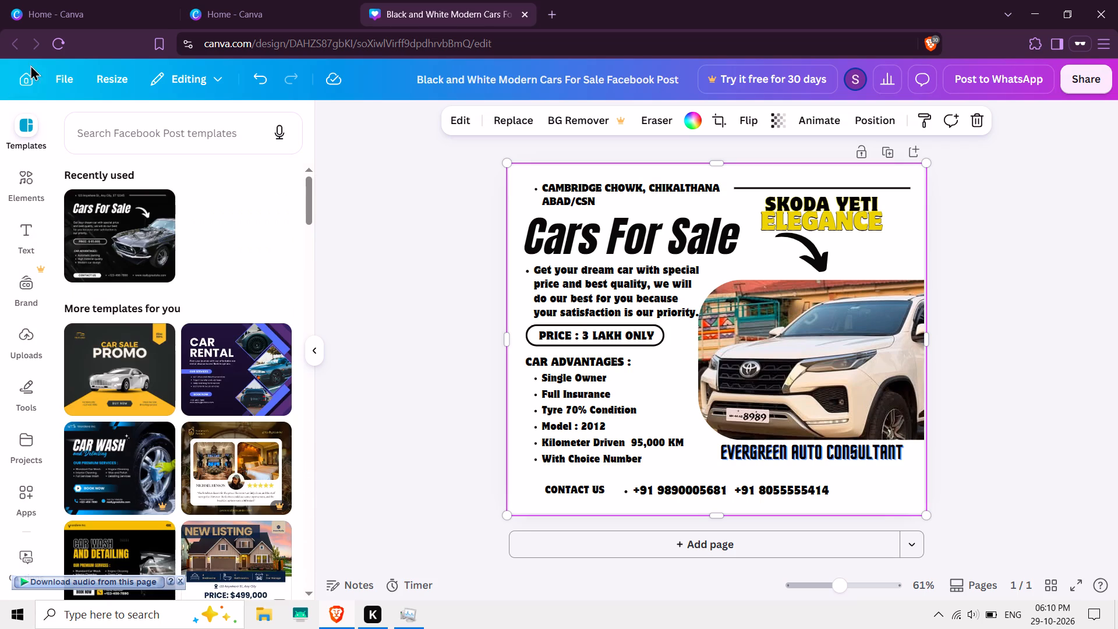
Leave the poster design and go to the Canva home page.
click(26, 79)
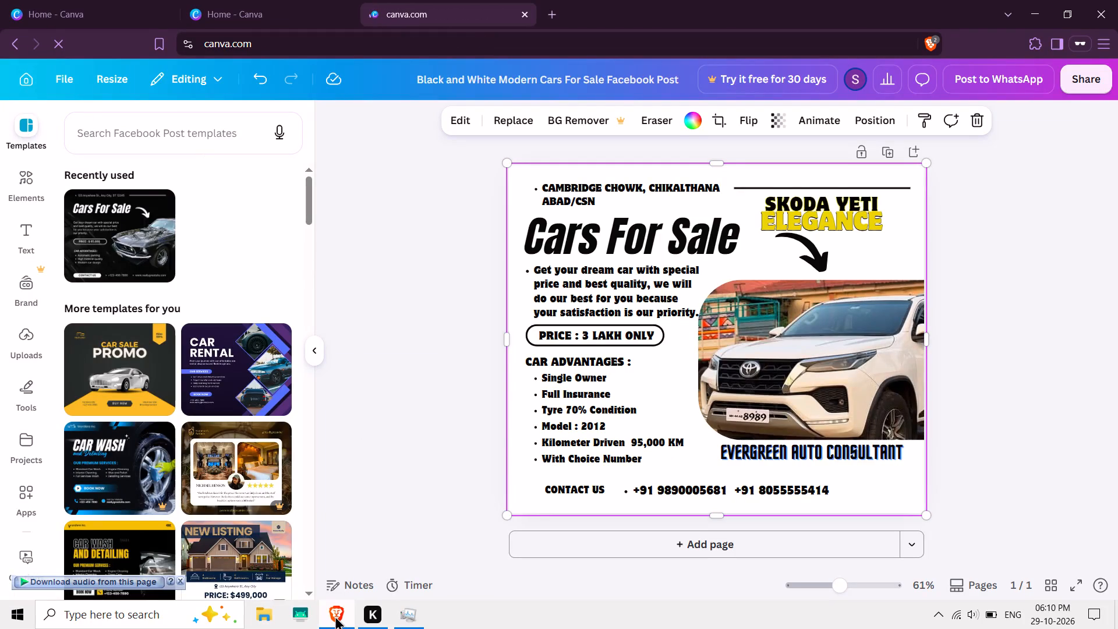
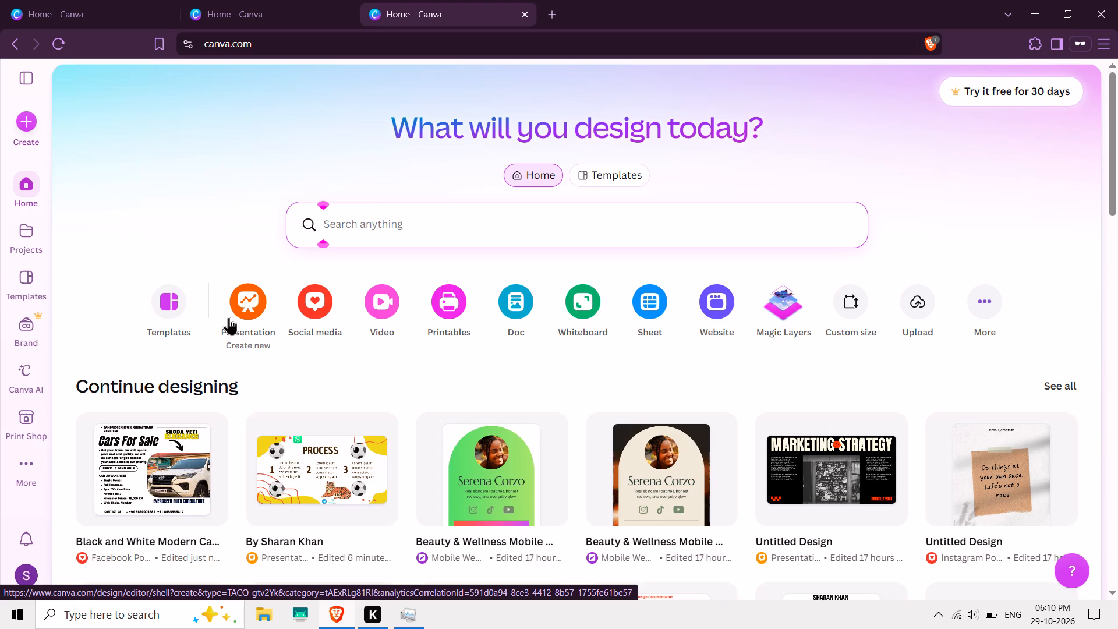
Create a new blank presentation design.
double_click(229, 317)
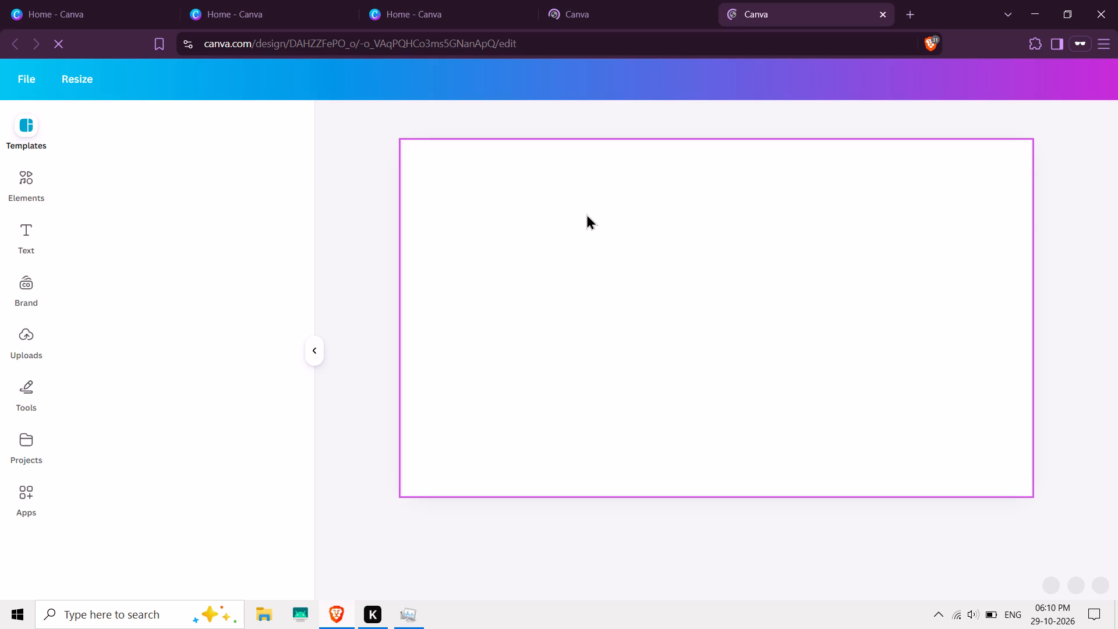
Browse the font combinations among the text options for ready-made text styles.
click(33, 238)
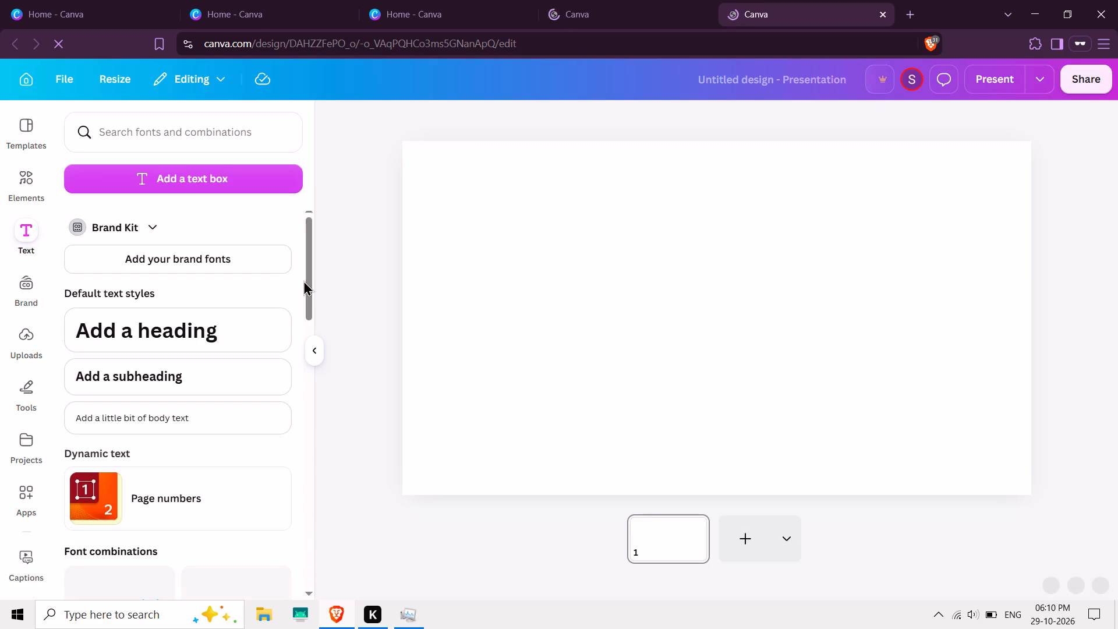
drag(307, 279, 300, 358)
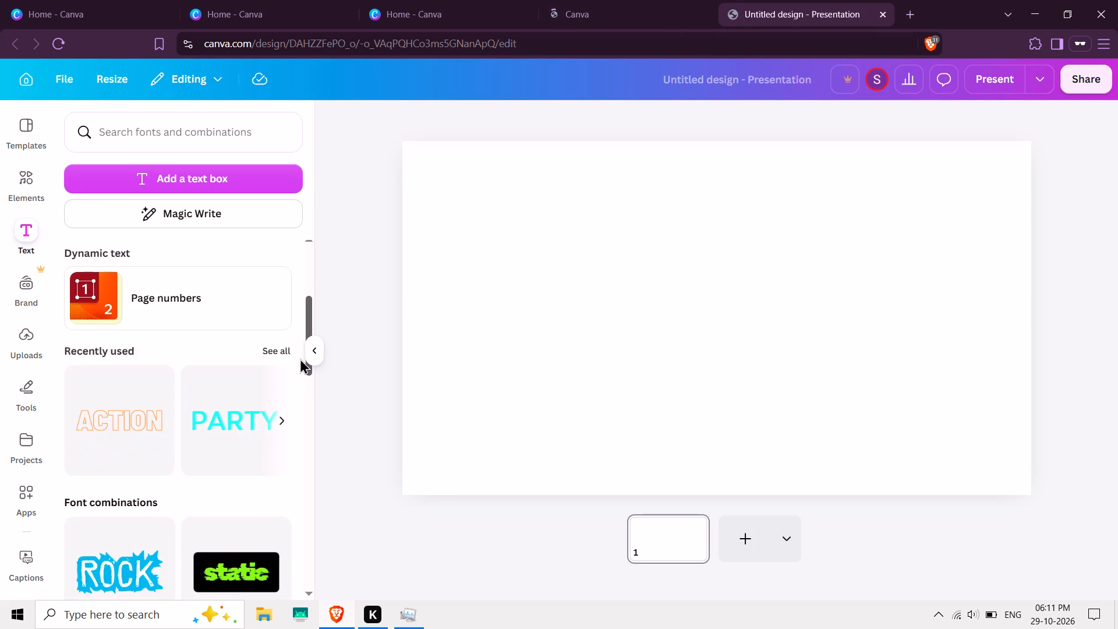
drag(300, 358, 289, 419)
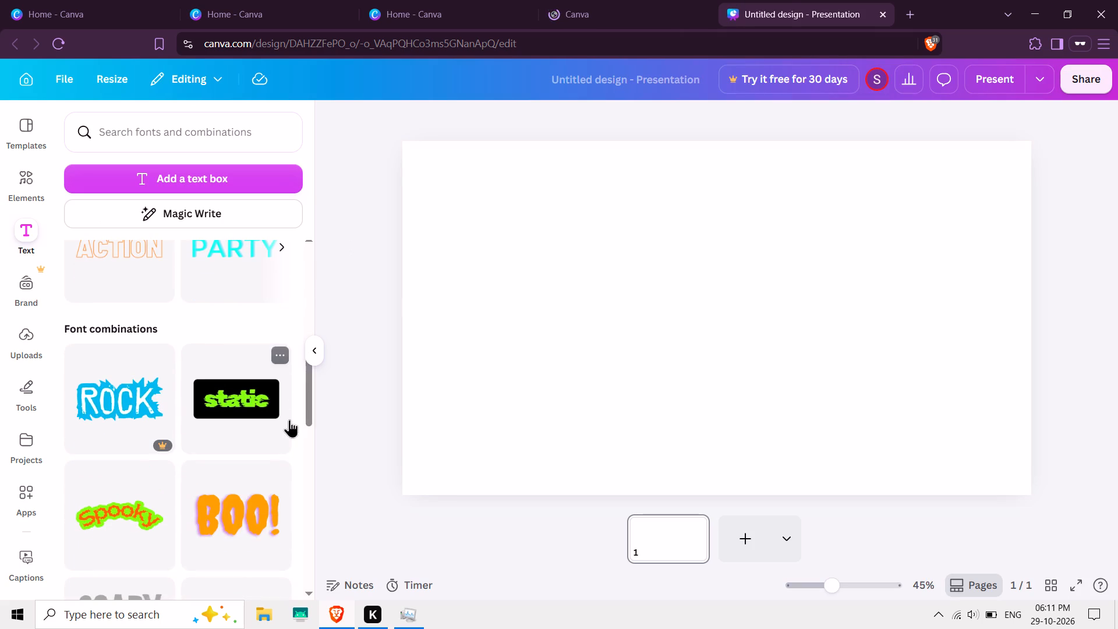
drag(309, 394, 305, 453)
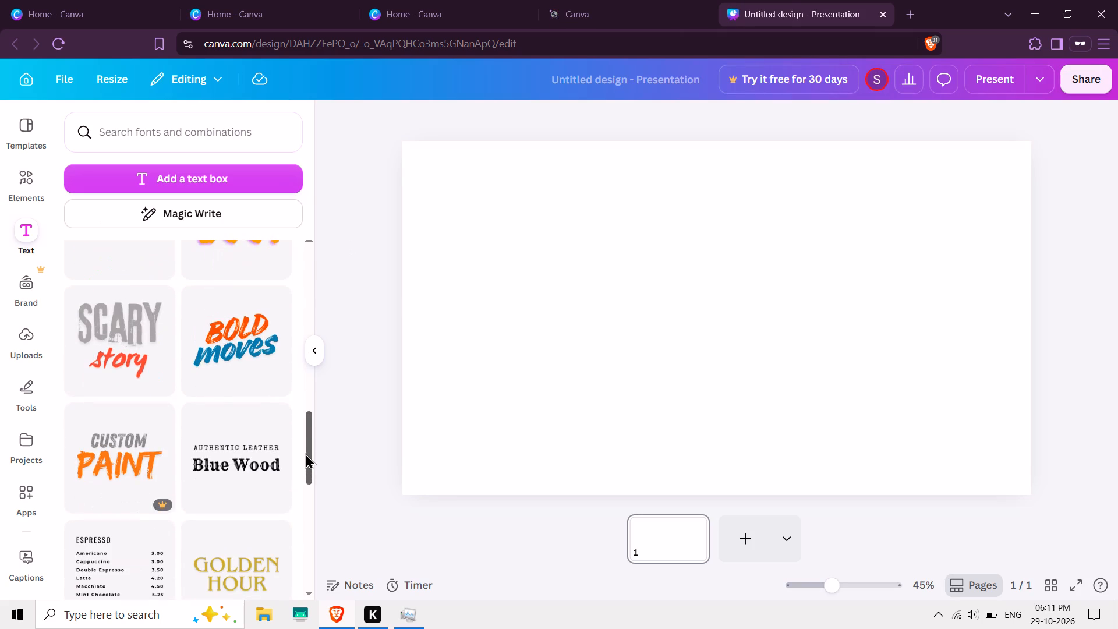
drag(305, 453, 300, 510)
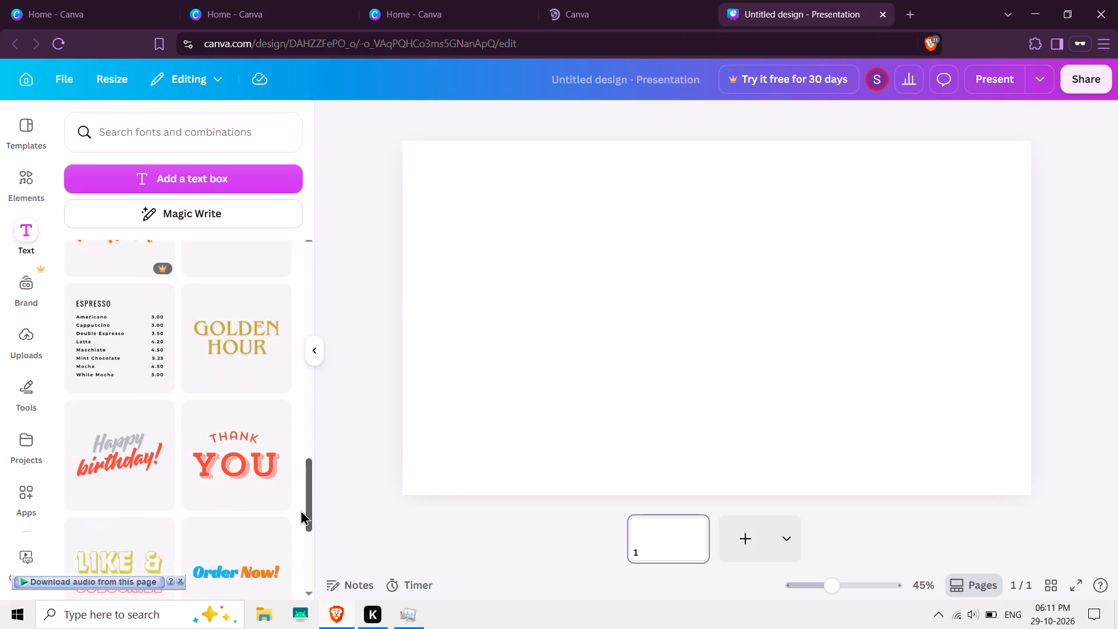
drag(300, 510, 298, 569)
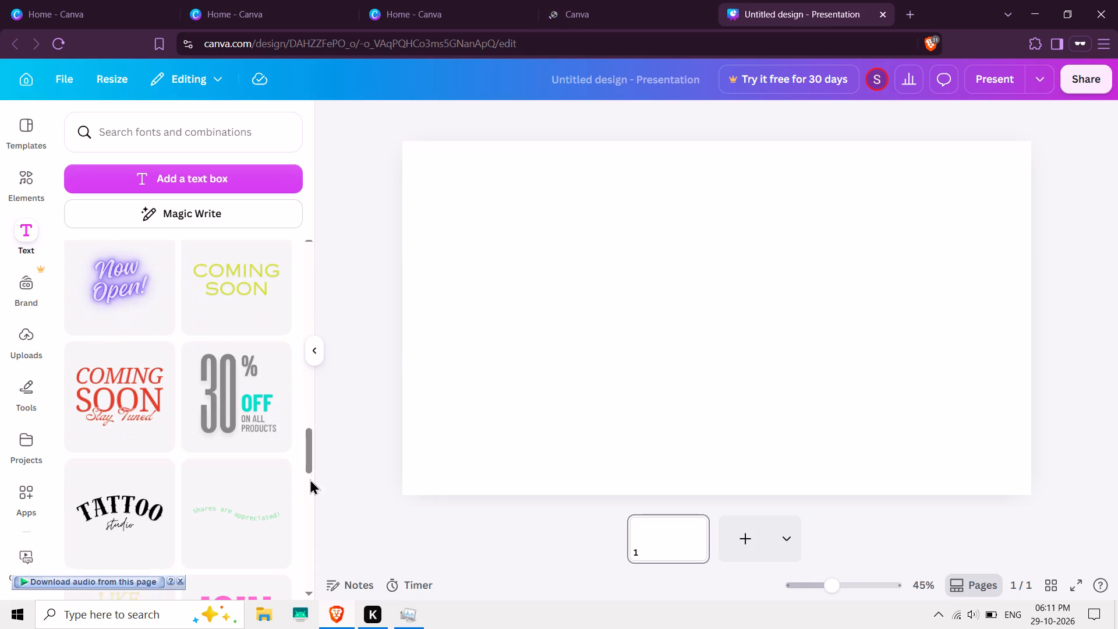
drag(310, 446, 301, 500)
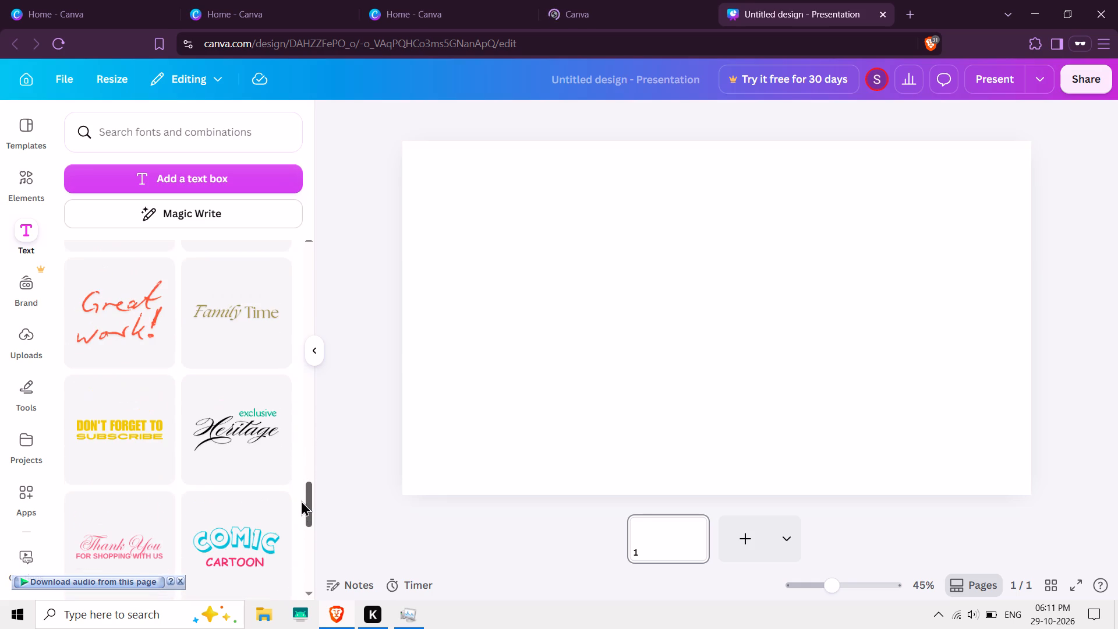
drag(301, 500, 299, 531)
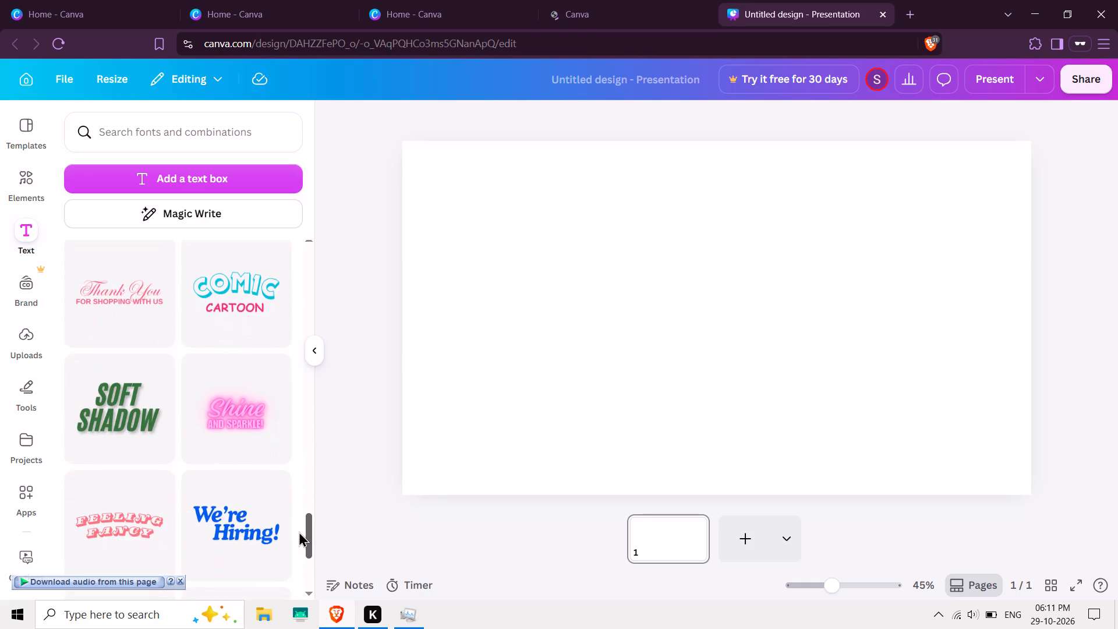
drag(299, 531, 298, 531)
drag(298, 531, 301, 578)
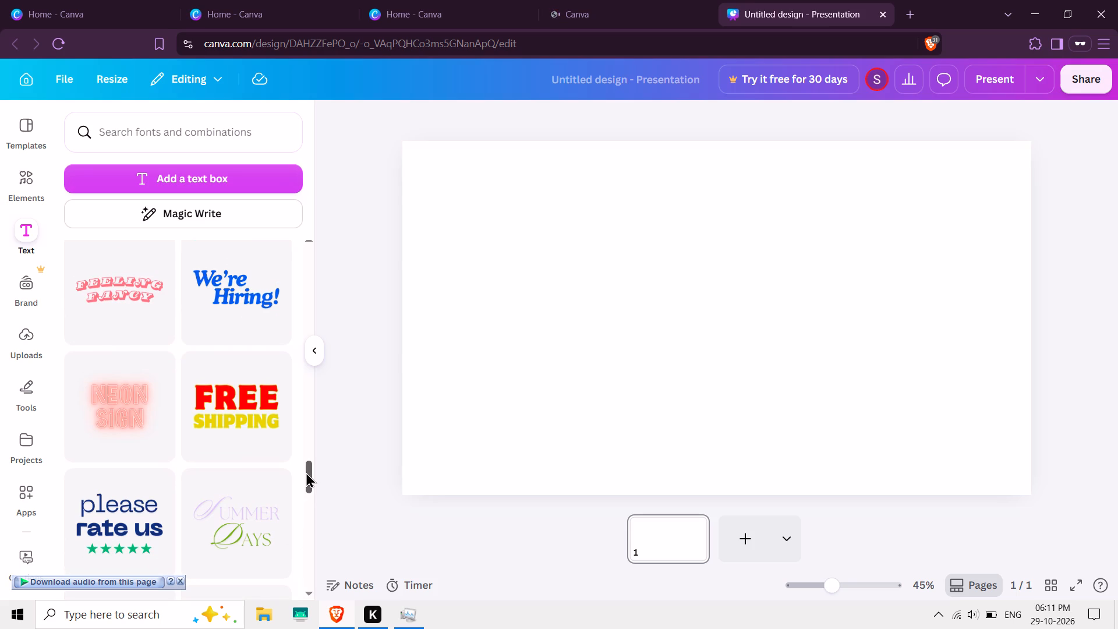
drag(306, 472, 309, 536)
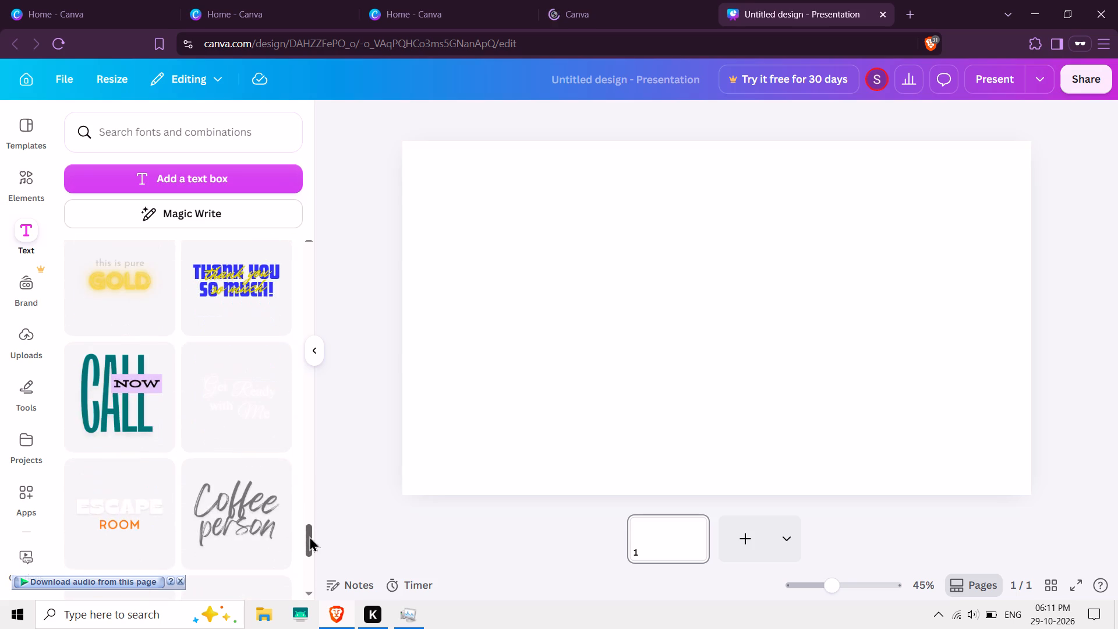
drag(309, 536, 312, 575)
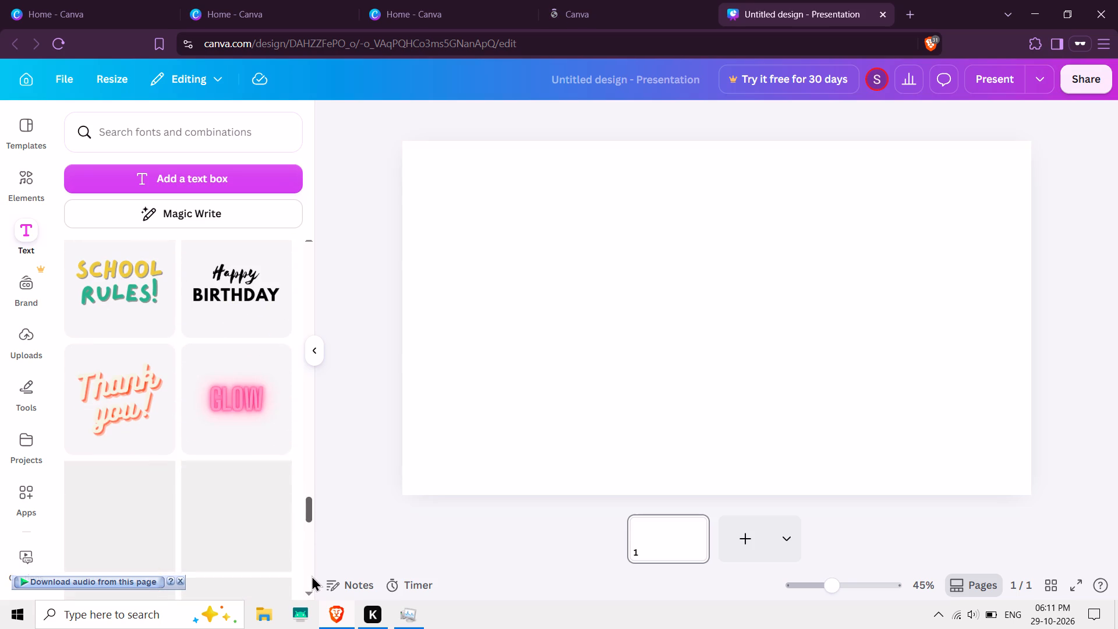
drag(312, 575, 311, 628)
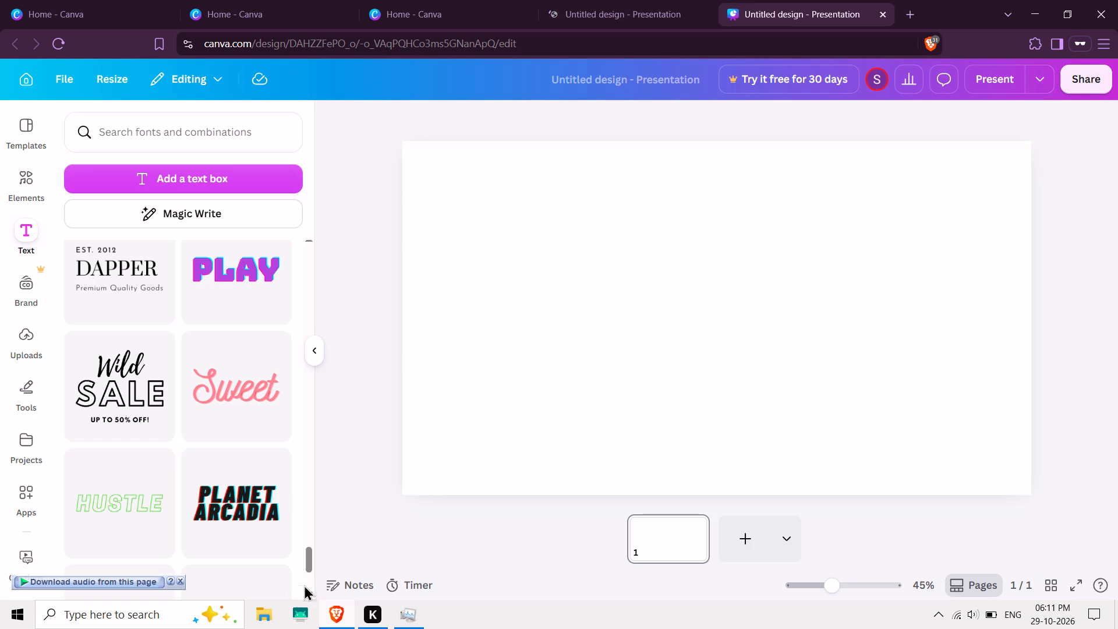
drag(306, 563, 306, 593)
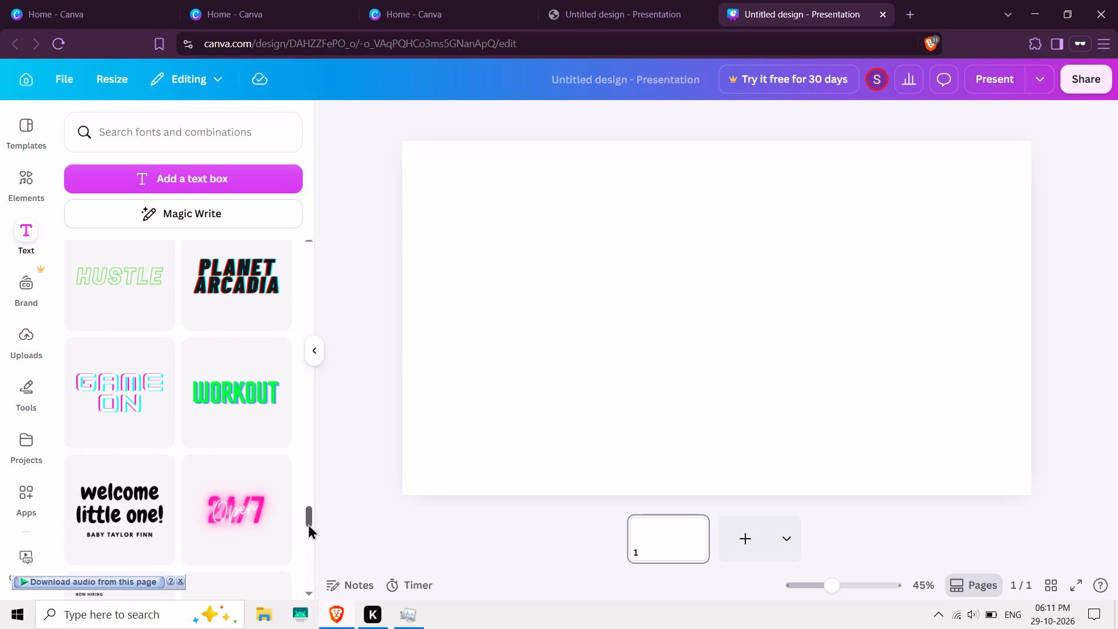
drag(308, 524, 306, 571)
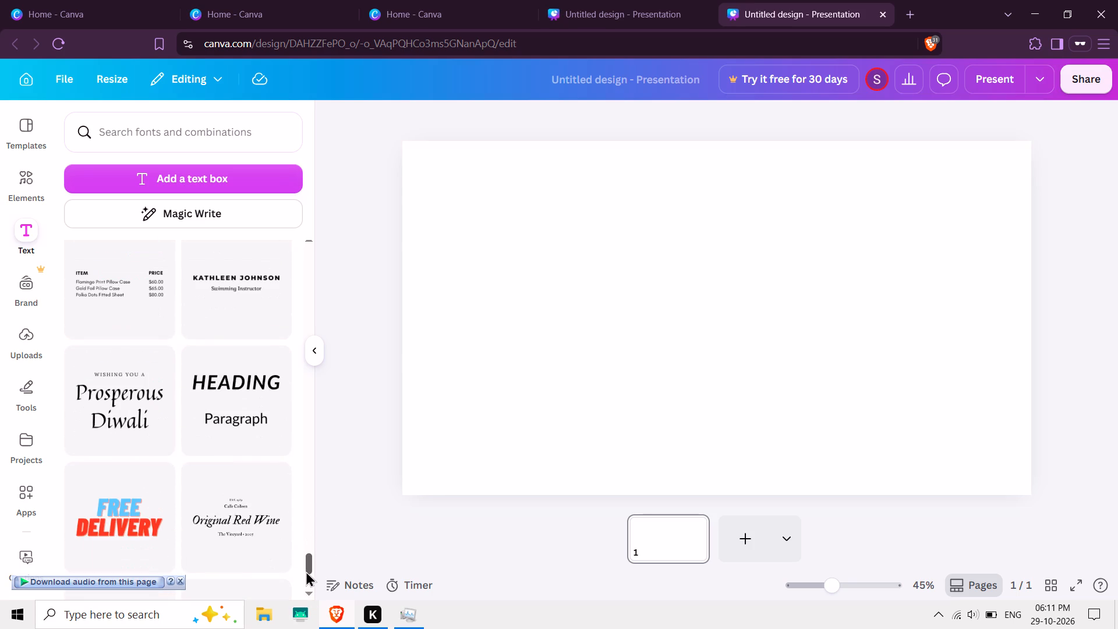
drag(306, 571, 301, 606)
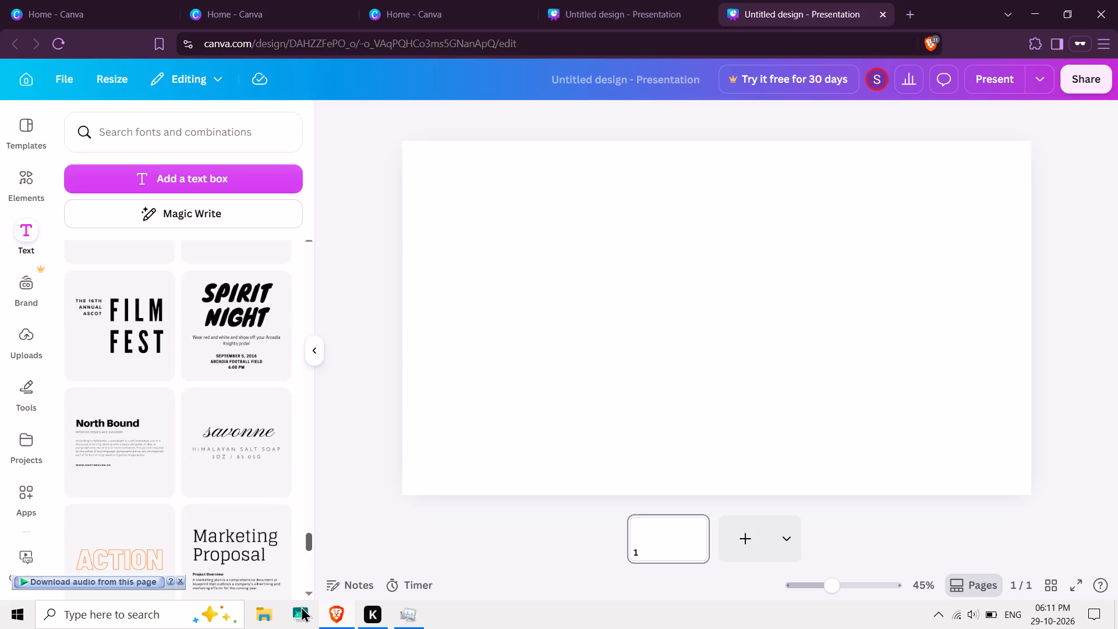
drag(301, 606, 300, 628)
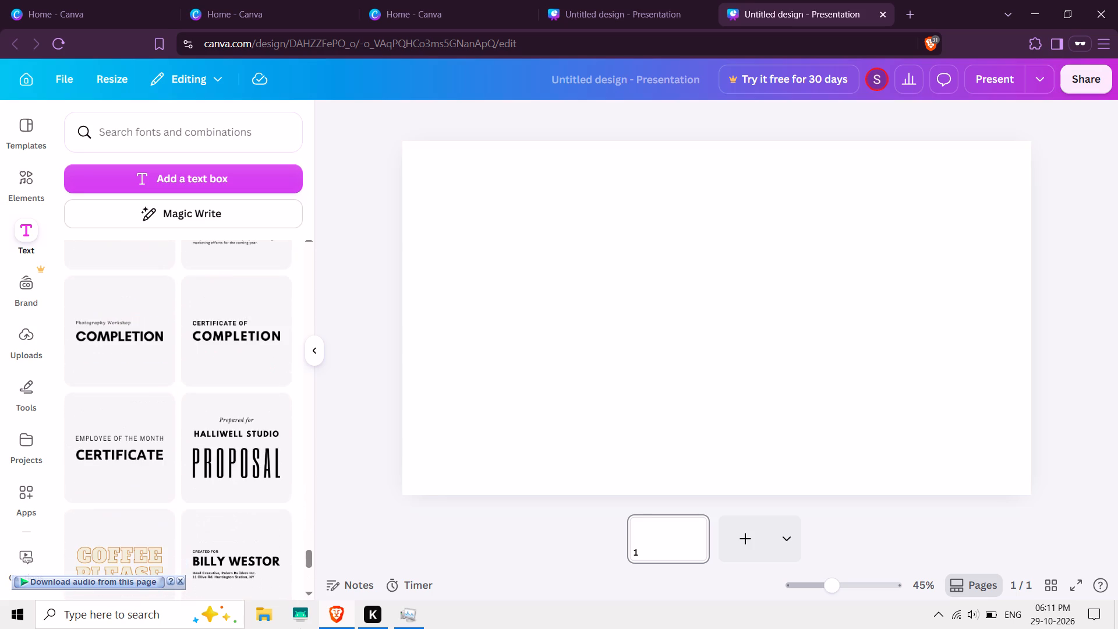
drag(309, 560, 309, 576)
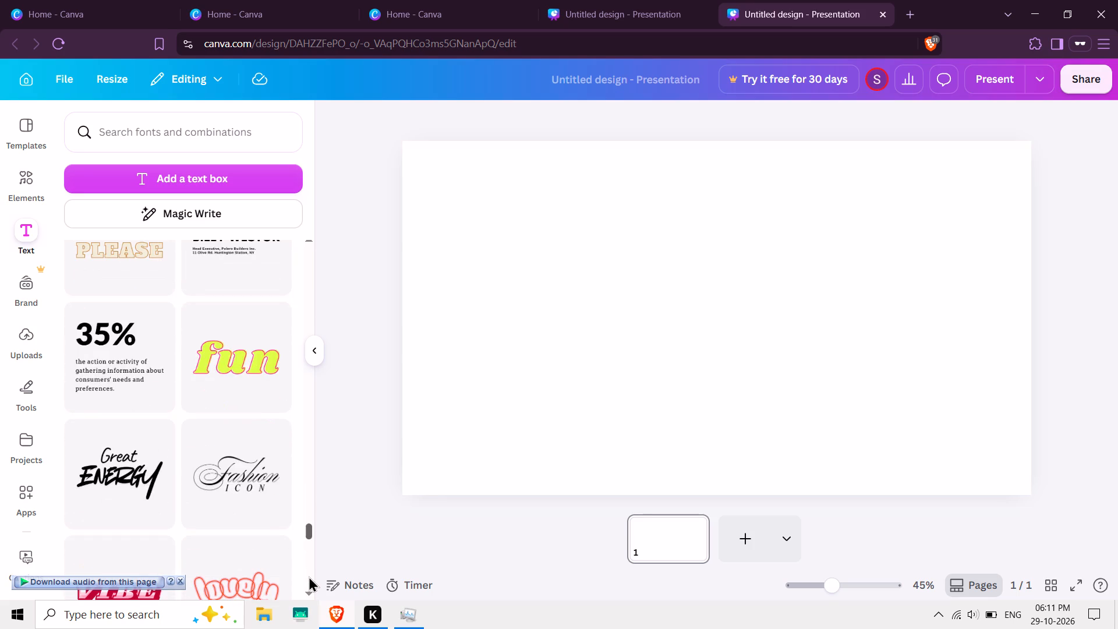
drag(309, 576, 306, 592)
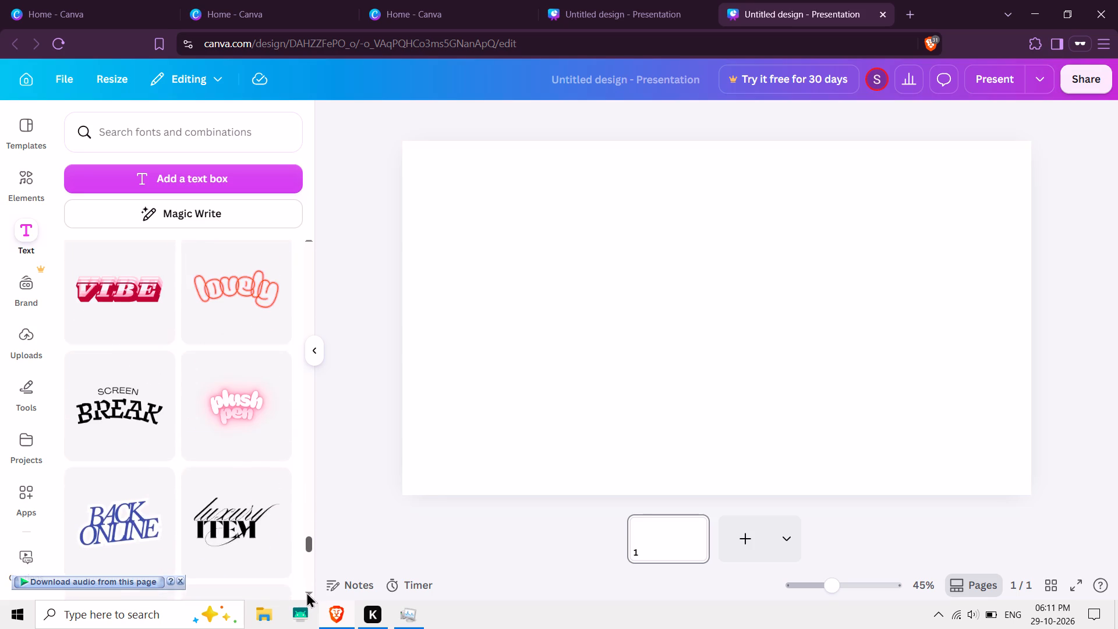
drag(306, 592, 302, 628)
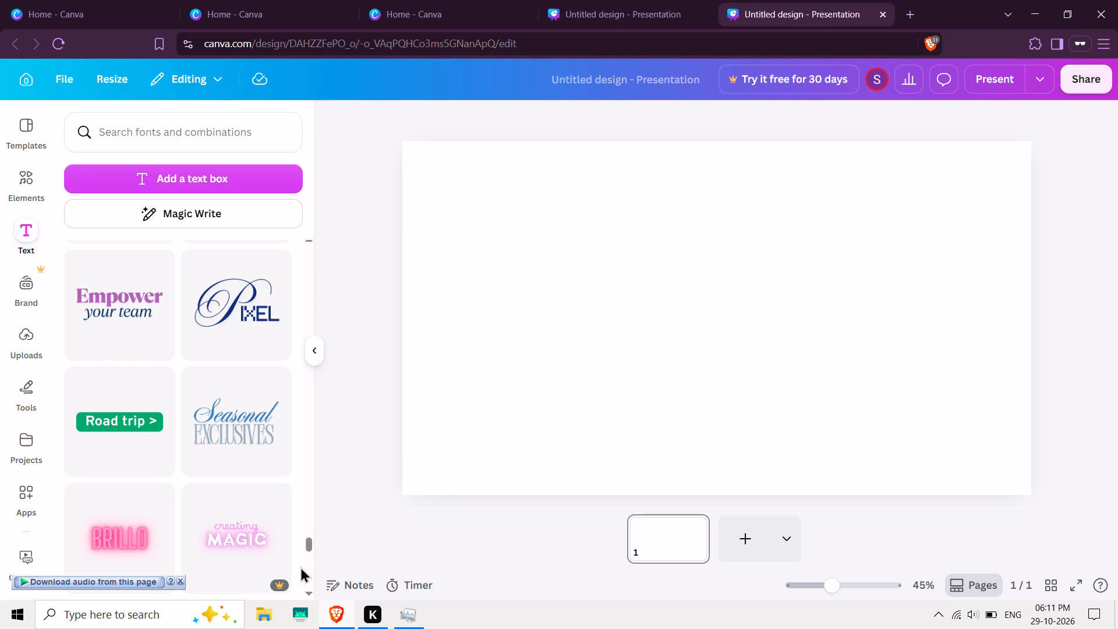
drag(309, 543, 306, 572)
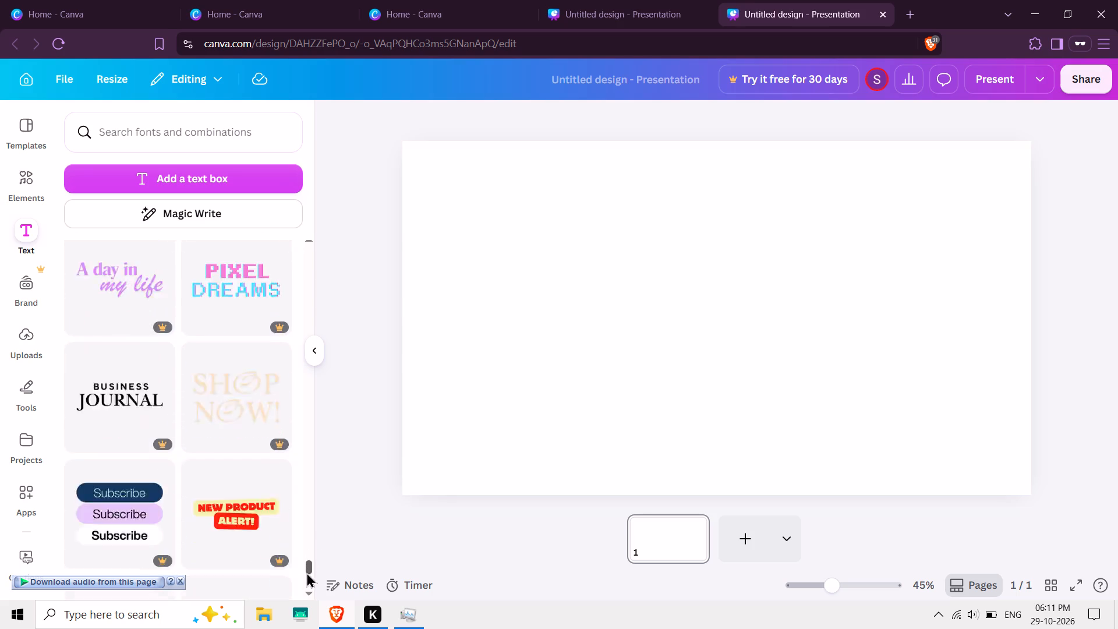
drag(306, 572, 303, 587)
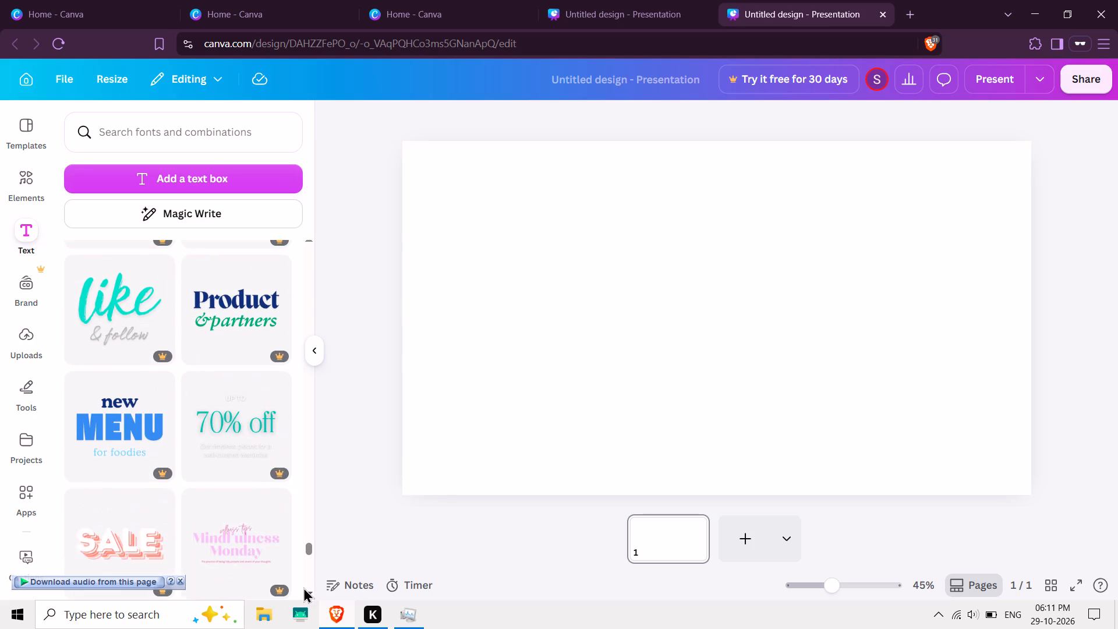
drag(307, 550, 306, 574)
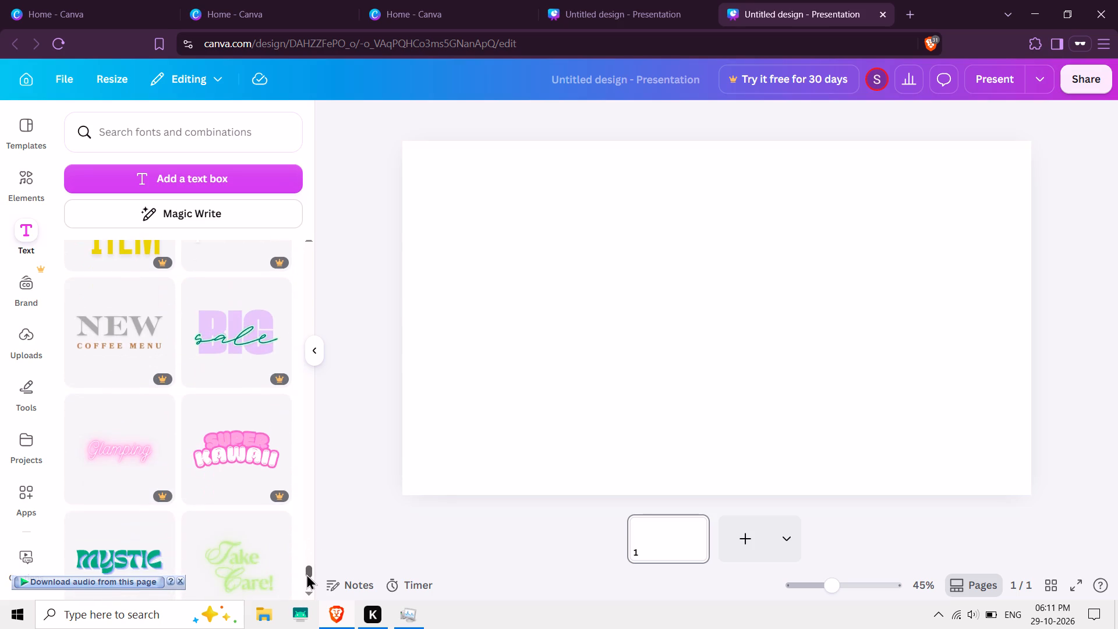
drag(306, 574, 302, 602)
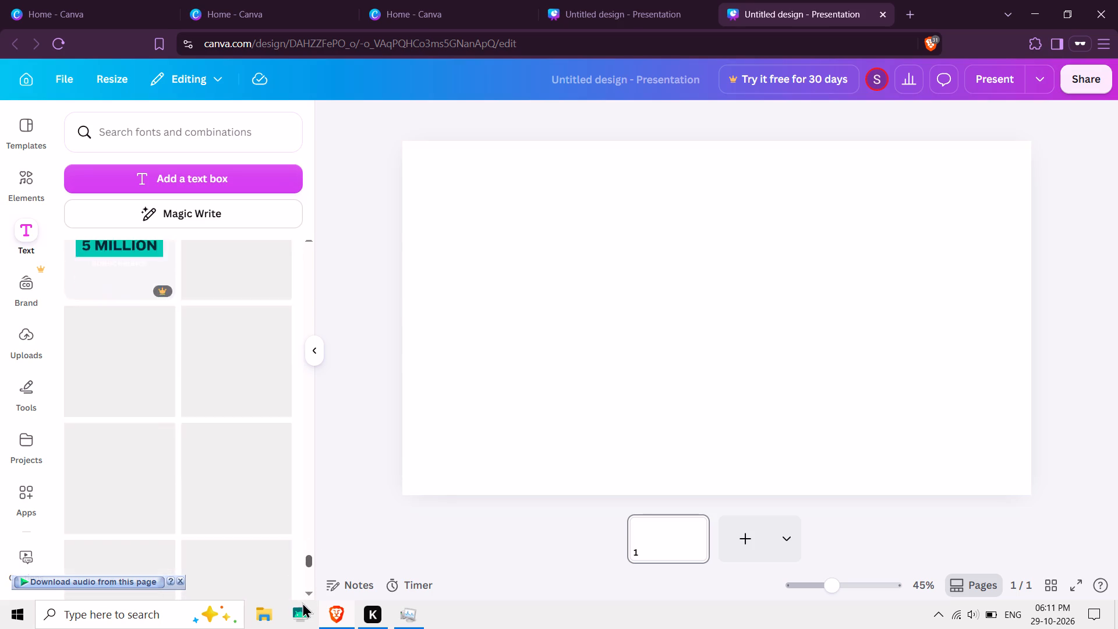
drag(302, 602, 302, 603)
drag(309, 559, 309, 570)
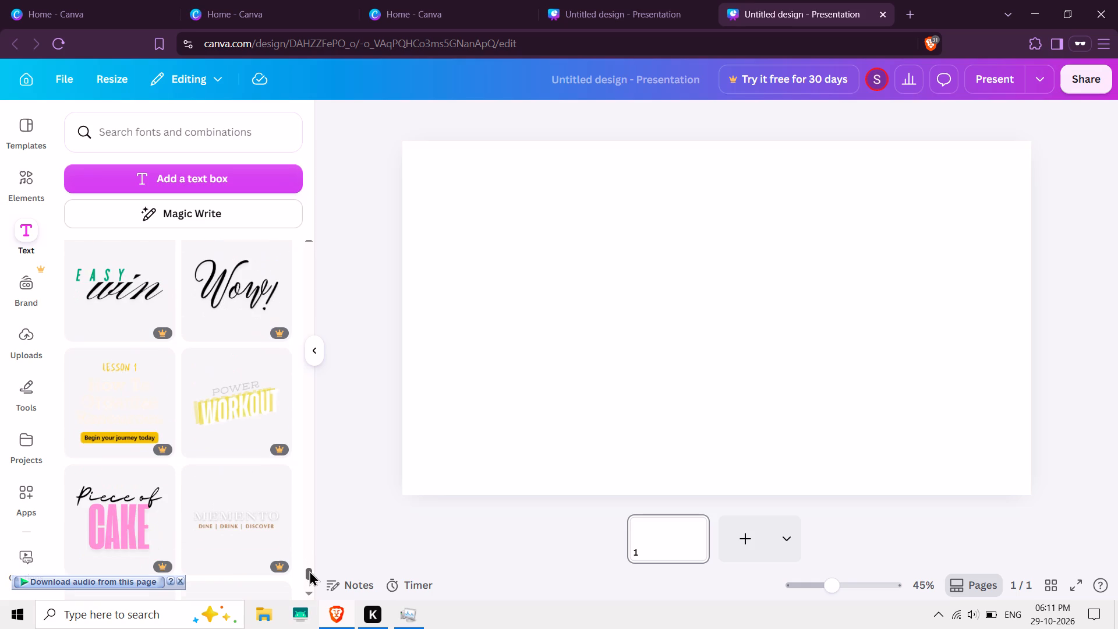
drag(309, 570, 307, 589)
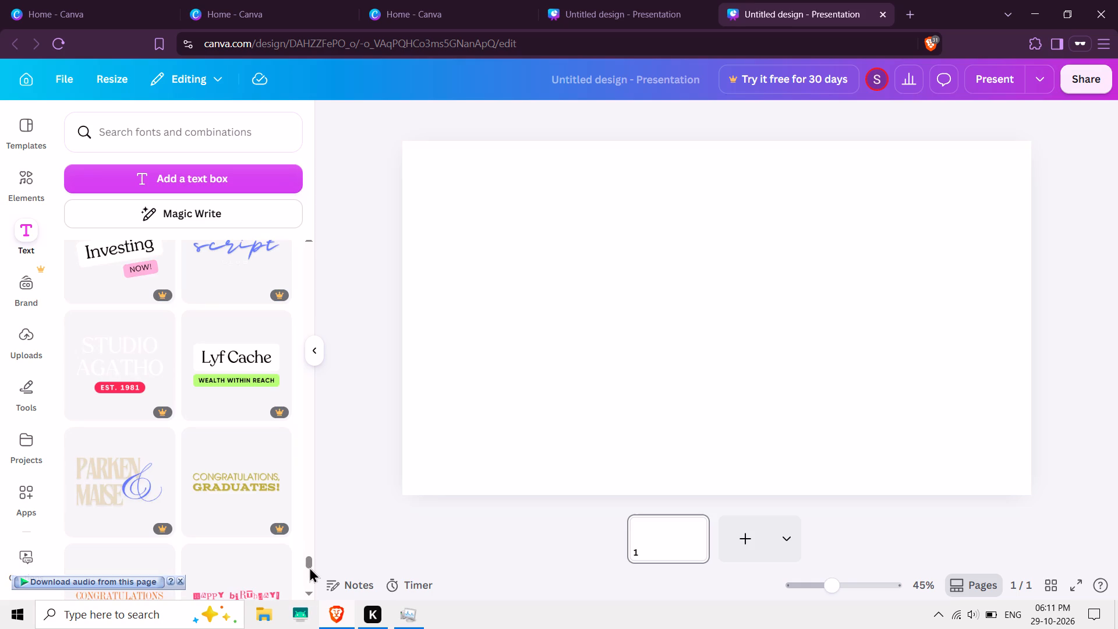
drag(310, 560, 311, 393)
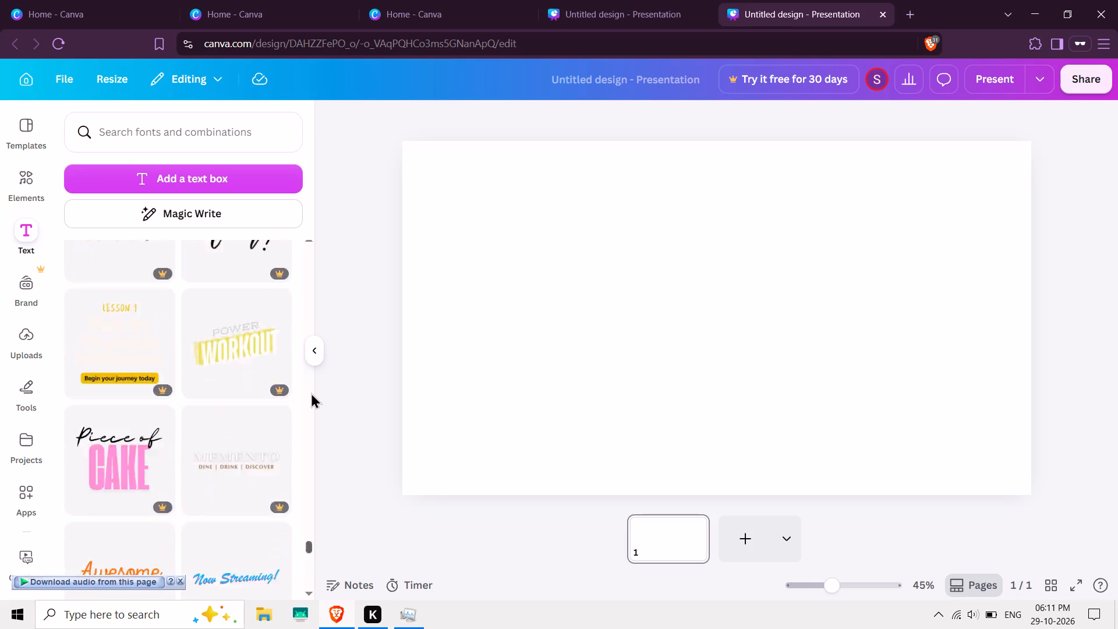
drag(311, 393, 312, 263)
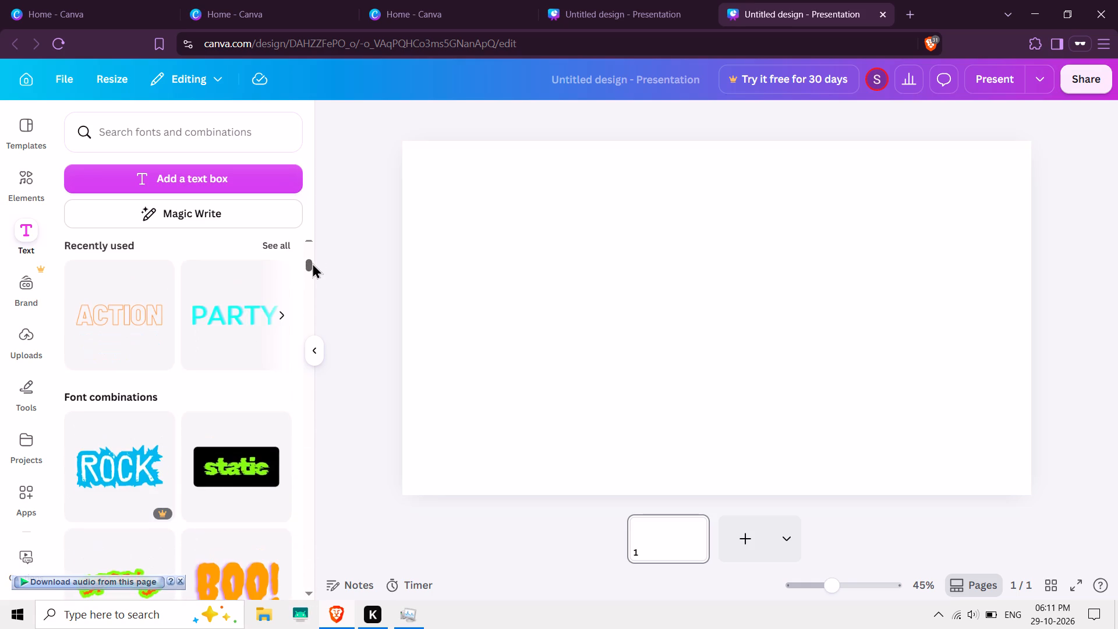
Look through the suggested text-effect apps, view the TypeGradient app's details and return to the text options.
drag(312, 263, 311, 258)
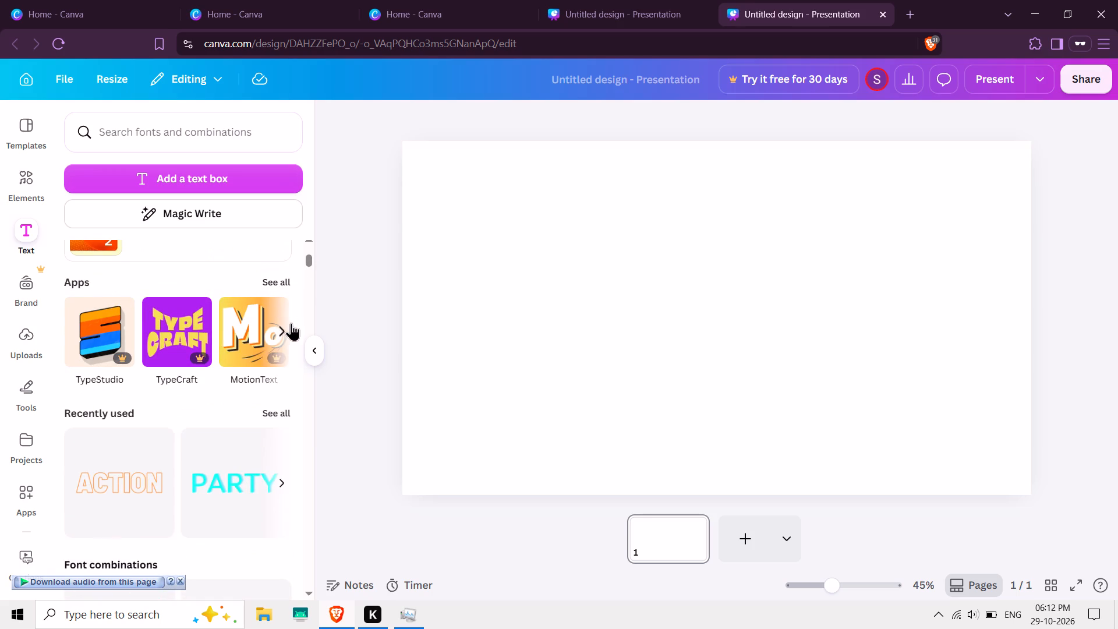
click(285, 331)
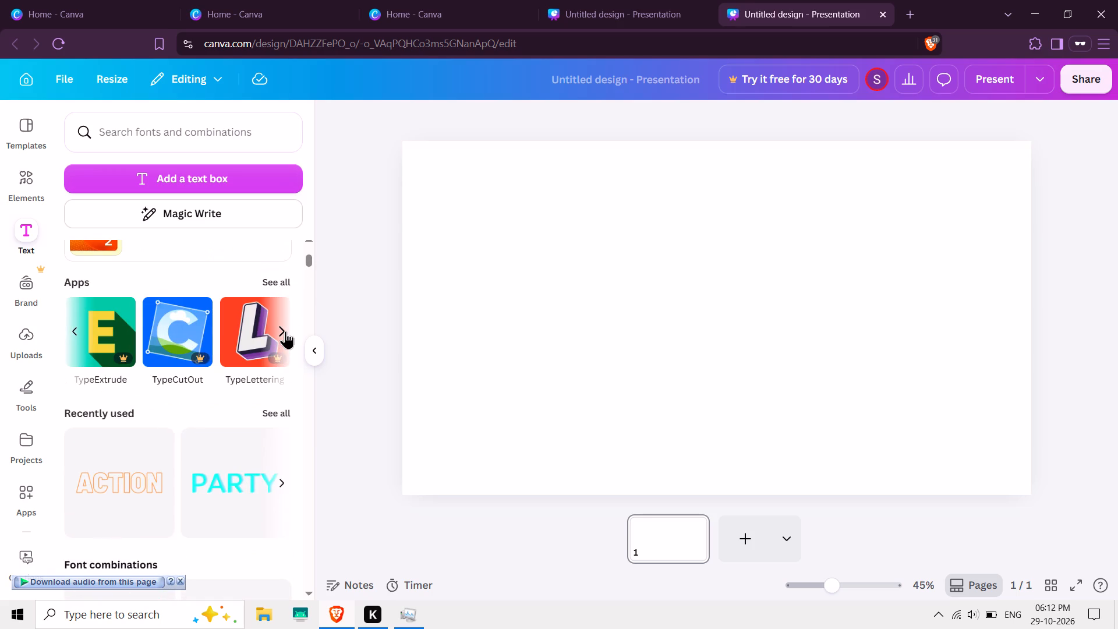
click(285, 331)
click(285, 331)
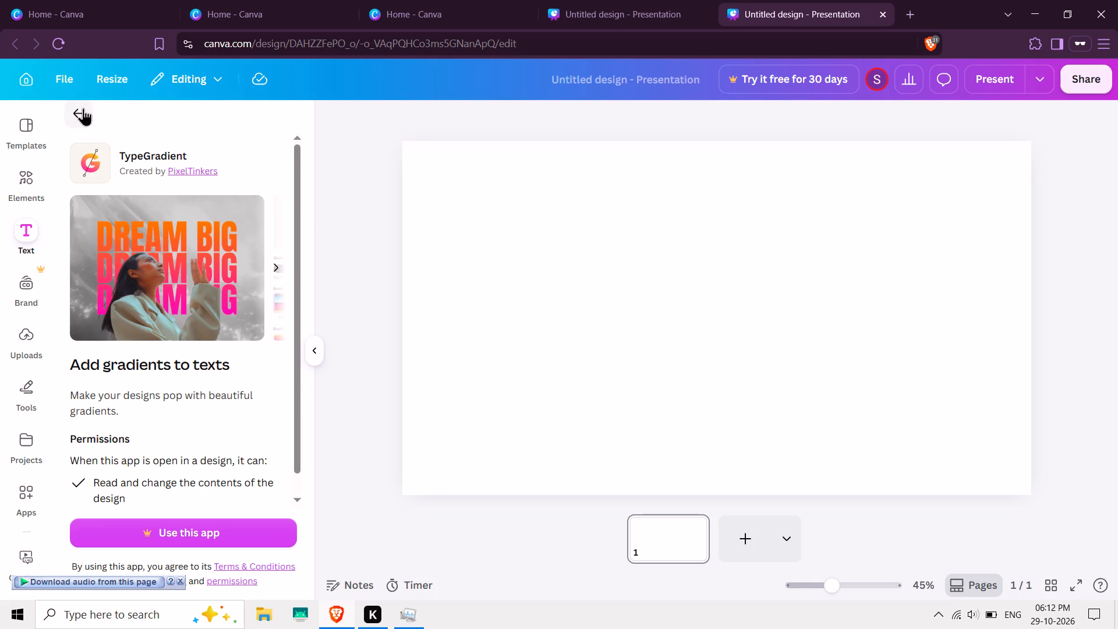
click(83, 108)
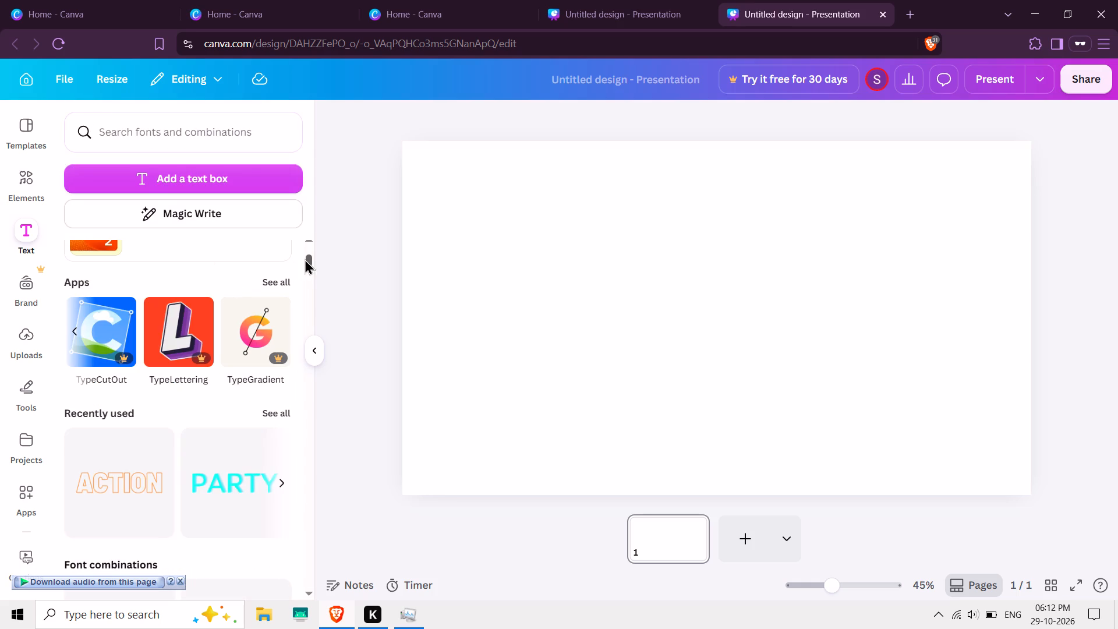
drag(305, 259, 306, 257)
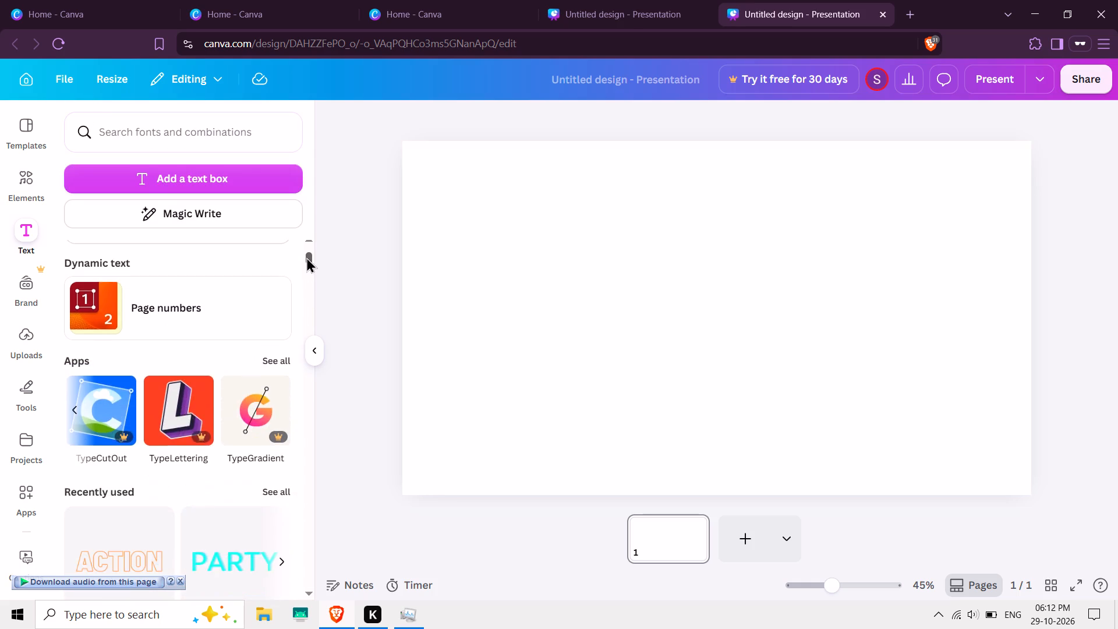
drag(306, 257, 303, 264)
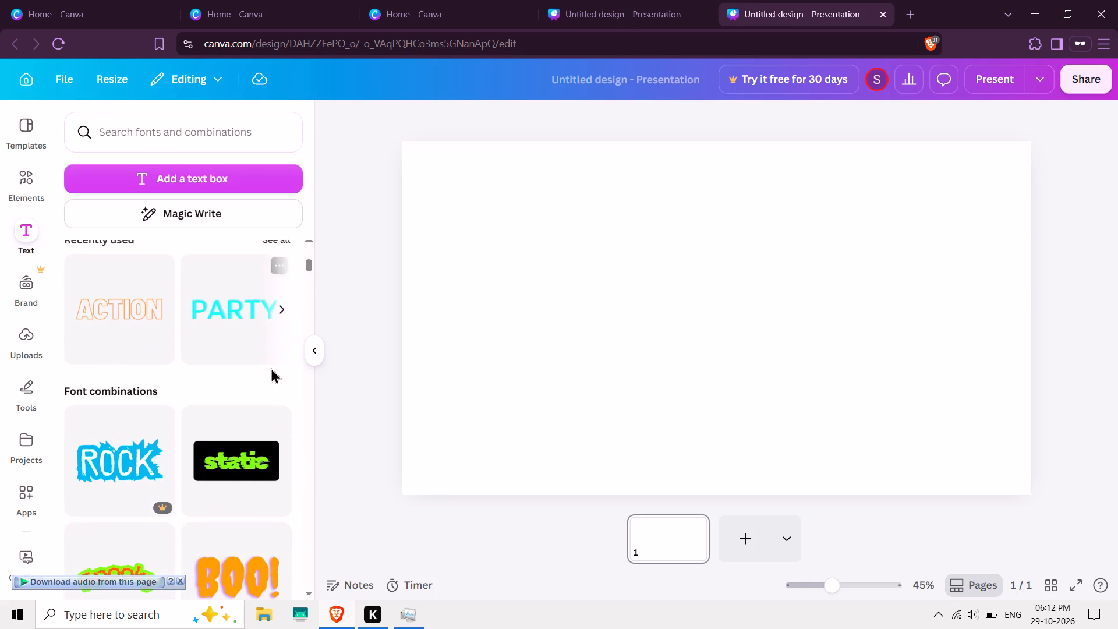
Add a default-style heading to the blank page with the text "Car for sale!".
click(302, 259)
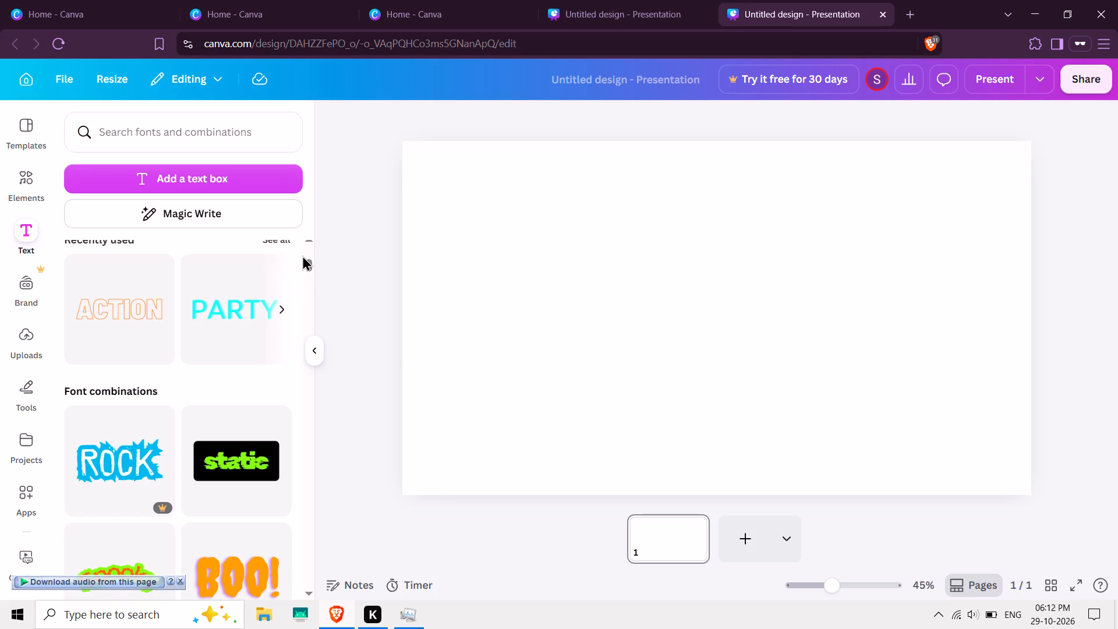
click(306, 257)
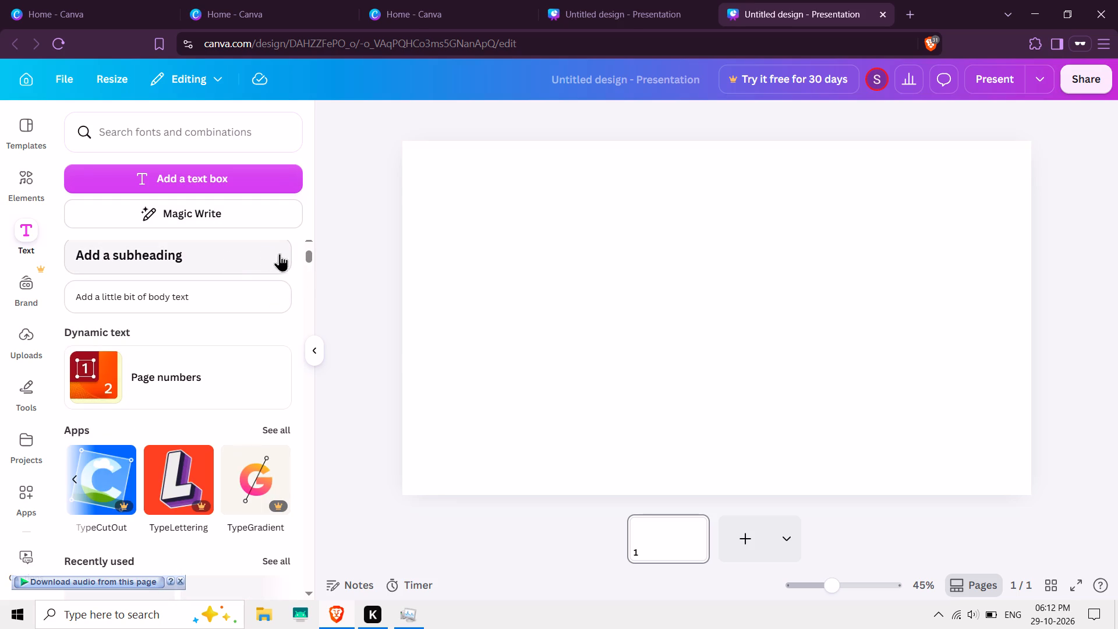
drag(307, 250, 309, 242)
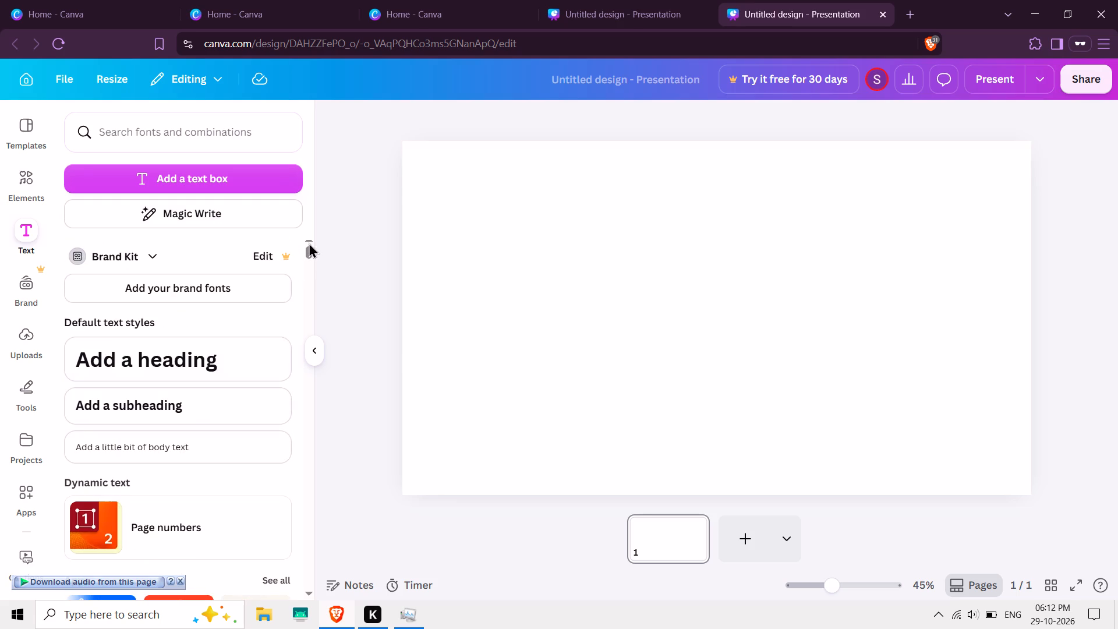
click(215, 354)
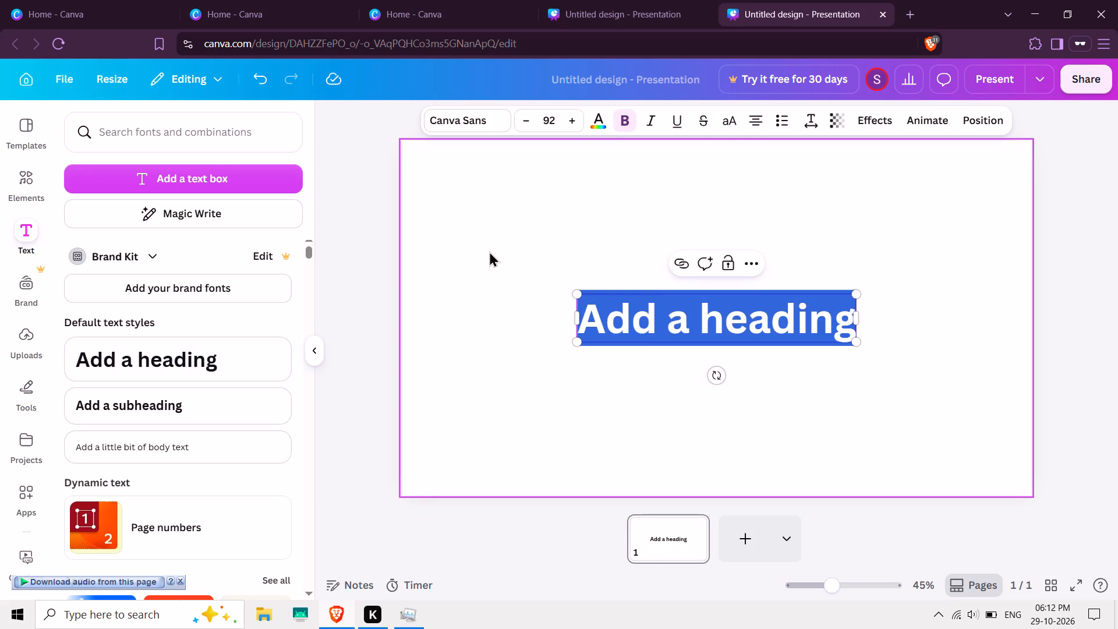
text(Ca)
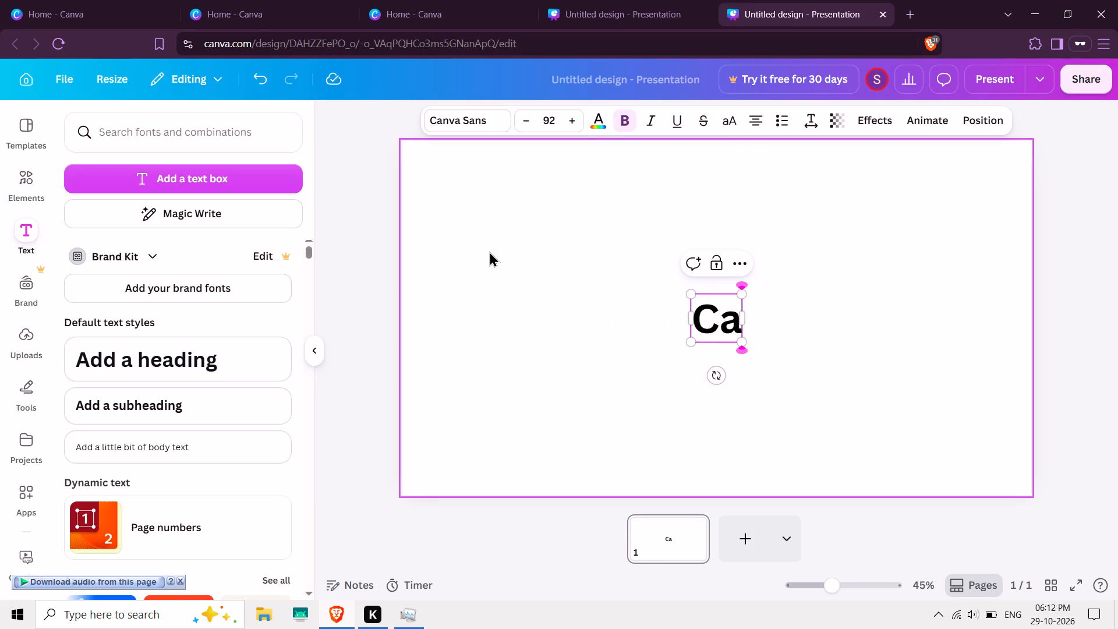
text(r for)
key(space)
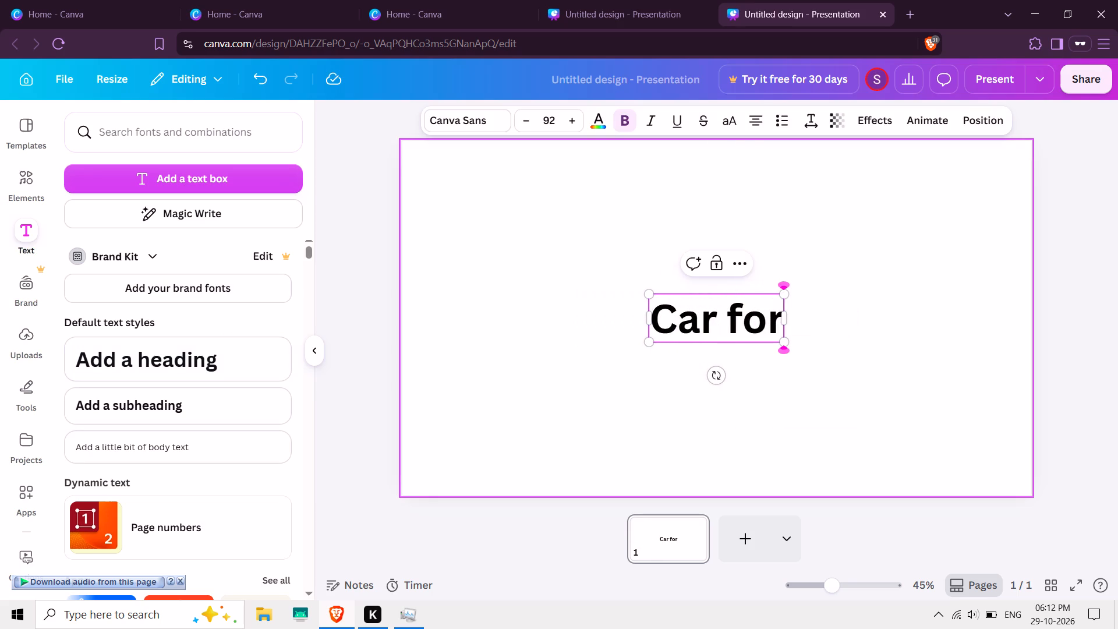
text(sak)
key(BackSpace)
text(le)
key(shift+exclam)
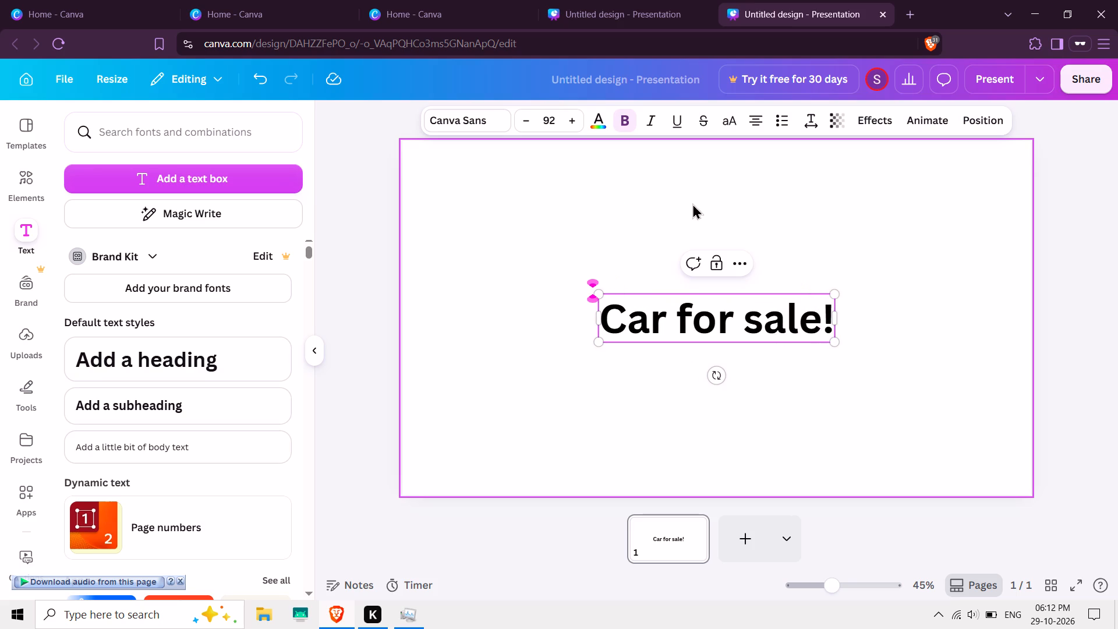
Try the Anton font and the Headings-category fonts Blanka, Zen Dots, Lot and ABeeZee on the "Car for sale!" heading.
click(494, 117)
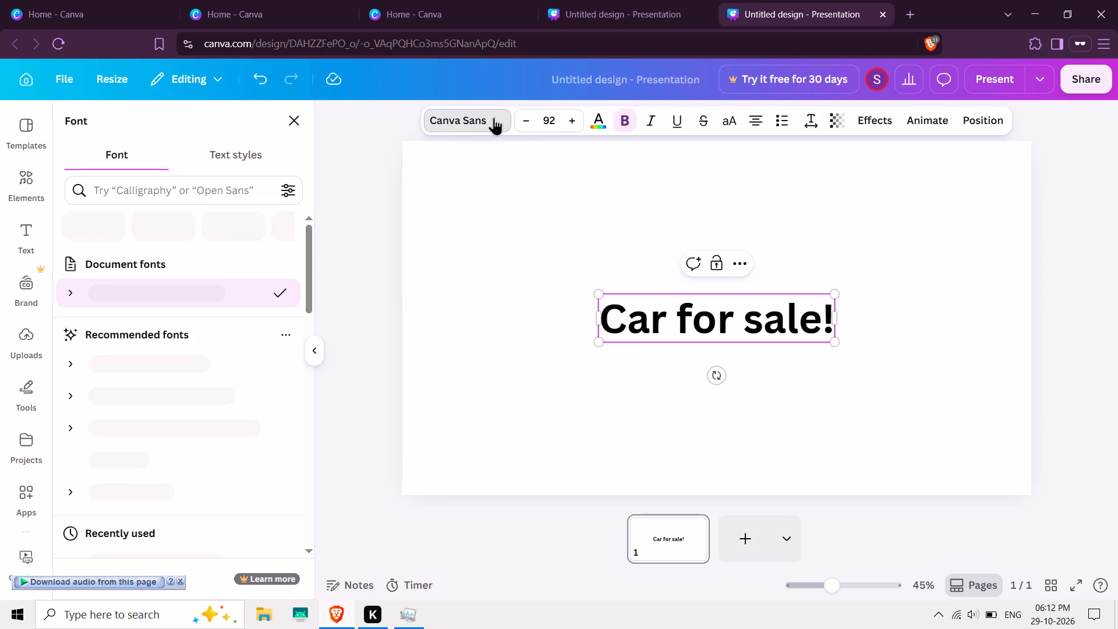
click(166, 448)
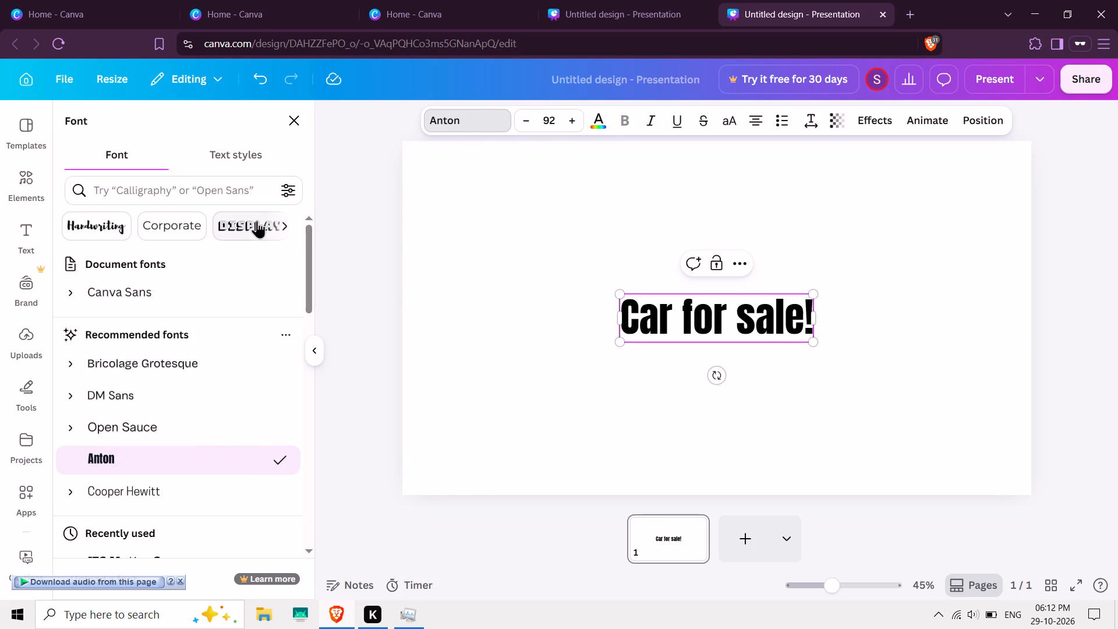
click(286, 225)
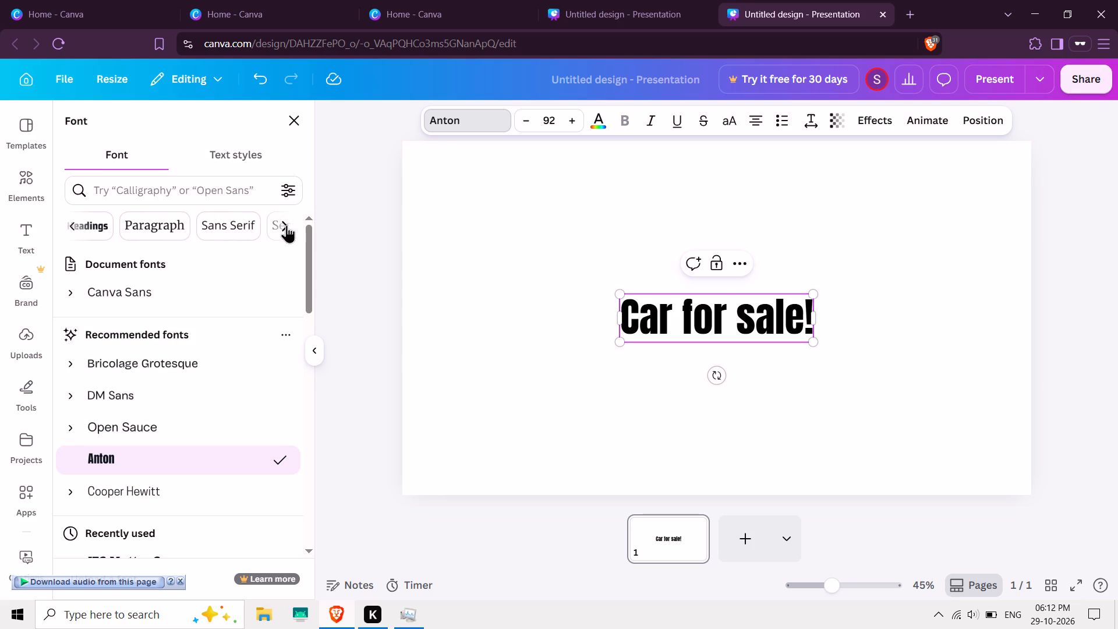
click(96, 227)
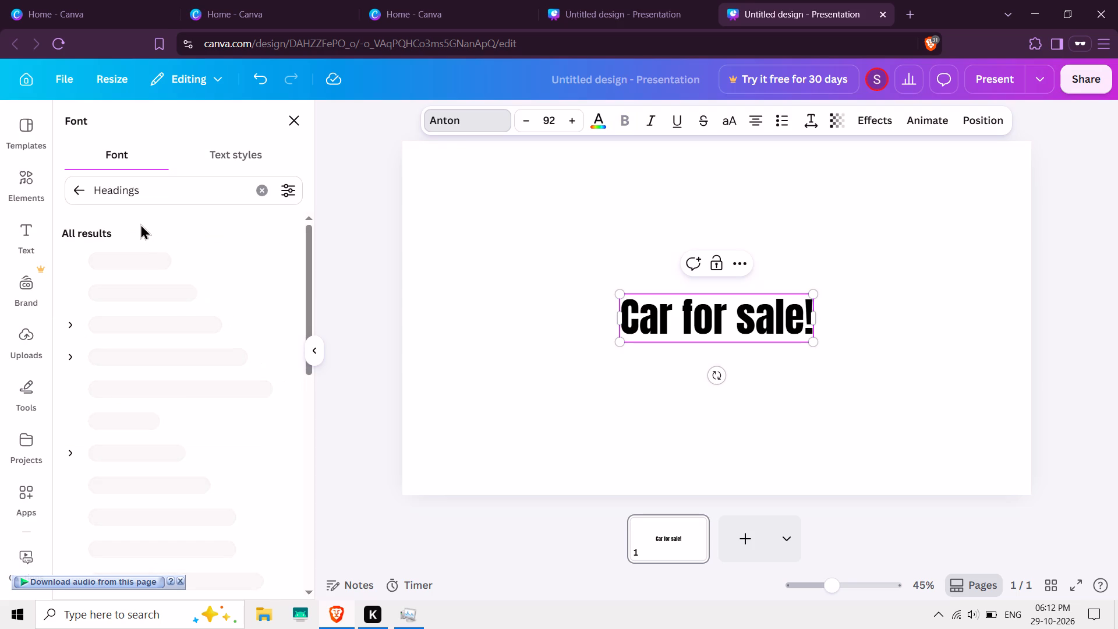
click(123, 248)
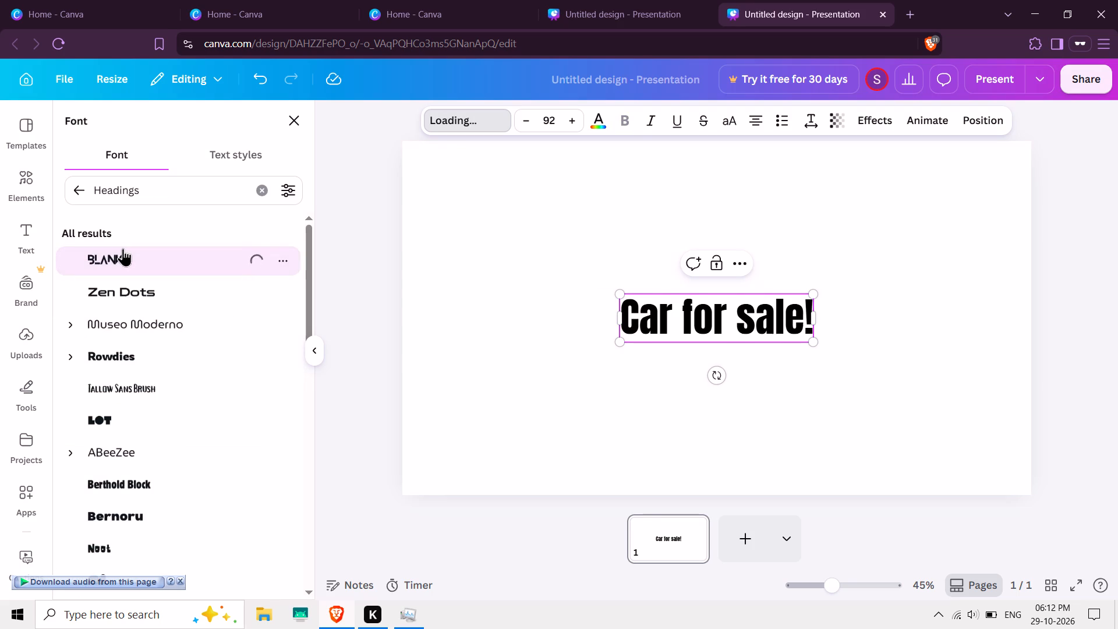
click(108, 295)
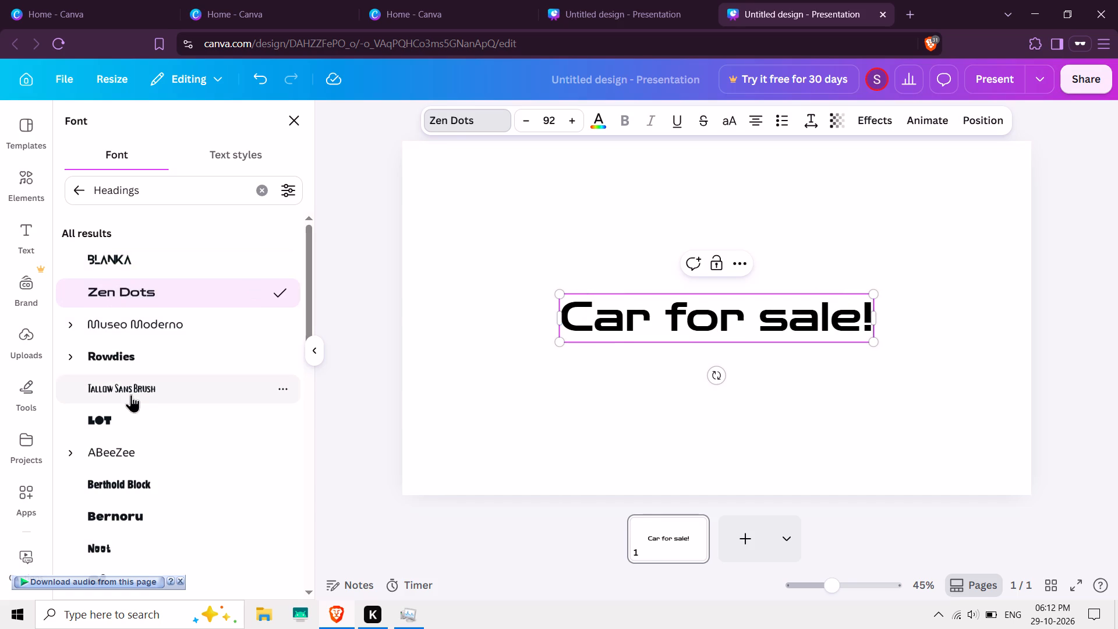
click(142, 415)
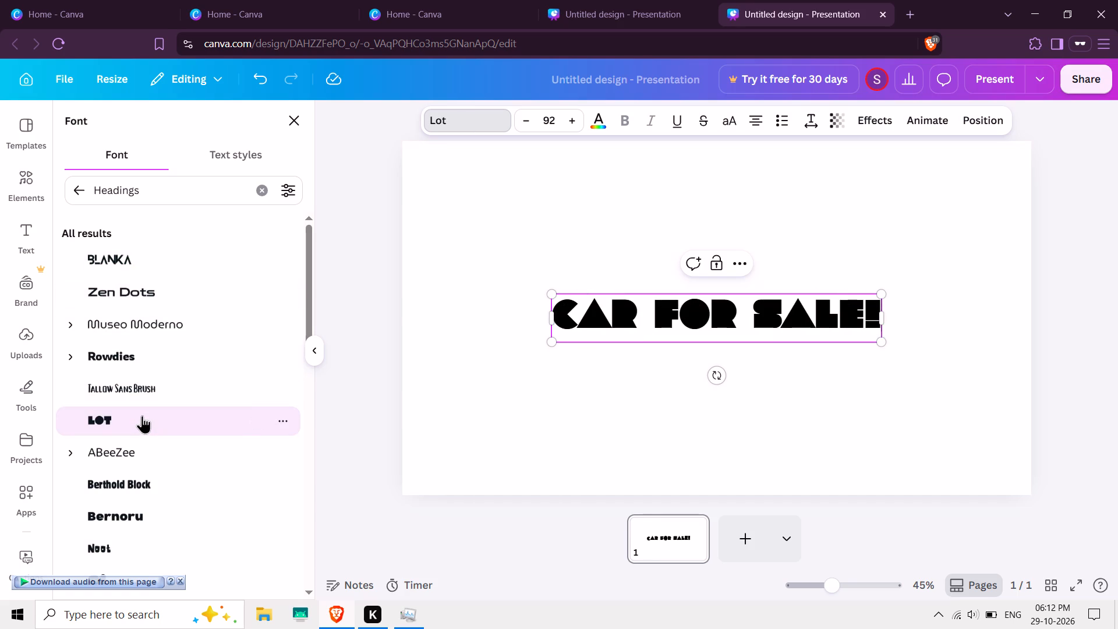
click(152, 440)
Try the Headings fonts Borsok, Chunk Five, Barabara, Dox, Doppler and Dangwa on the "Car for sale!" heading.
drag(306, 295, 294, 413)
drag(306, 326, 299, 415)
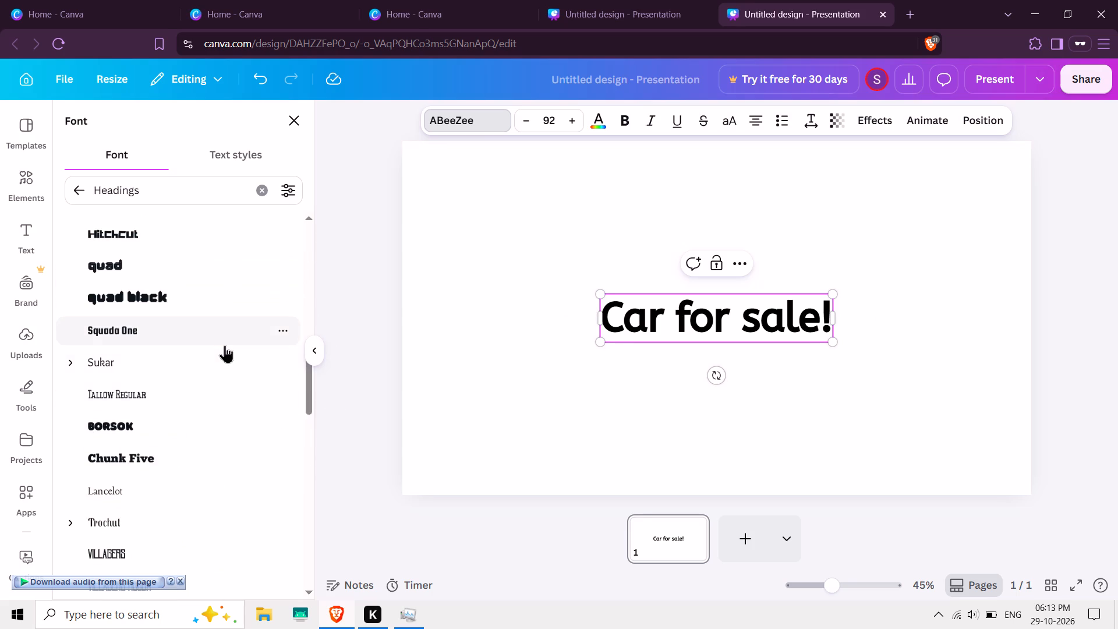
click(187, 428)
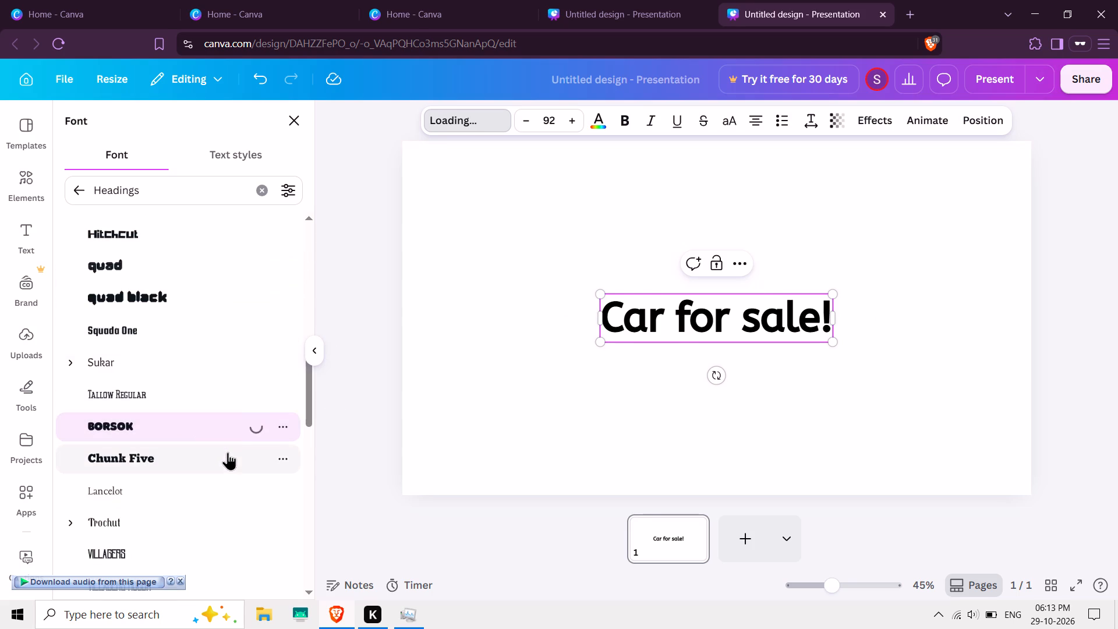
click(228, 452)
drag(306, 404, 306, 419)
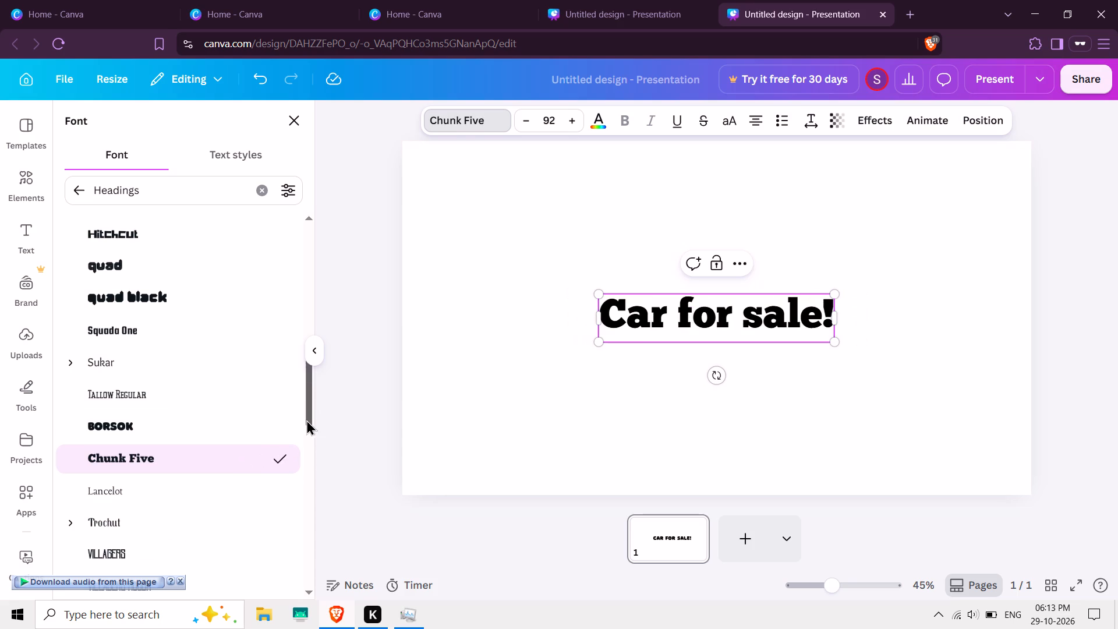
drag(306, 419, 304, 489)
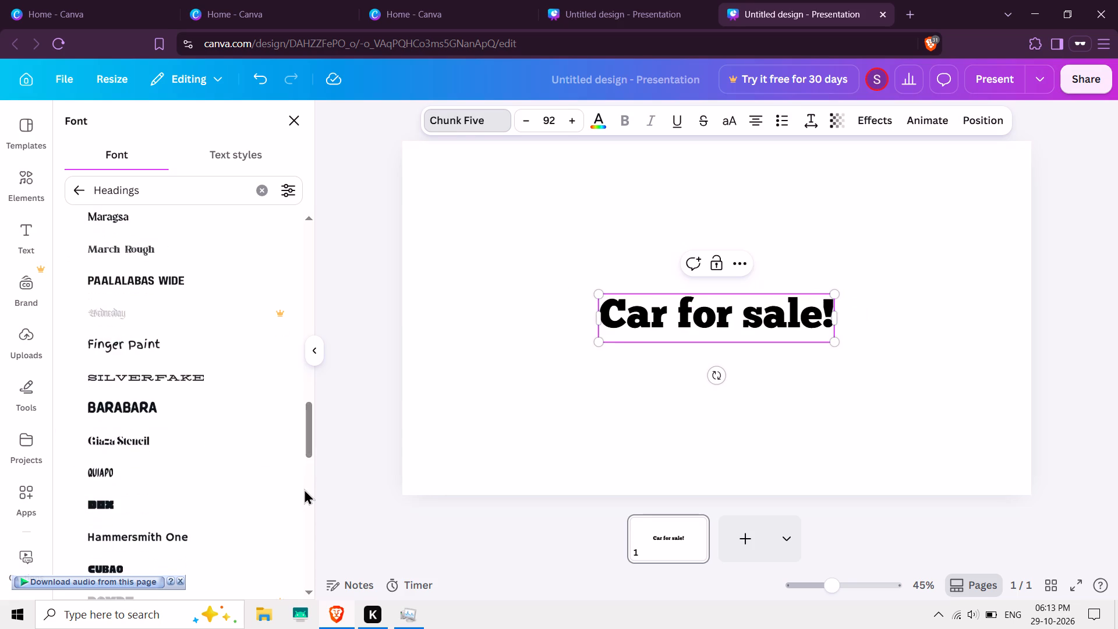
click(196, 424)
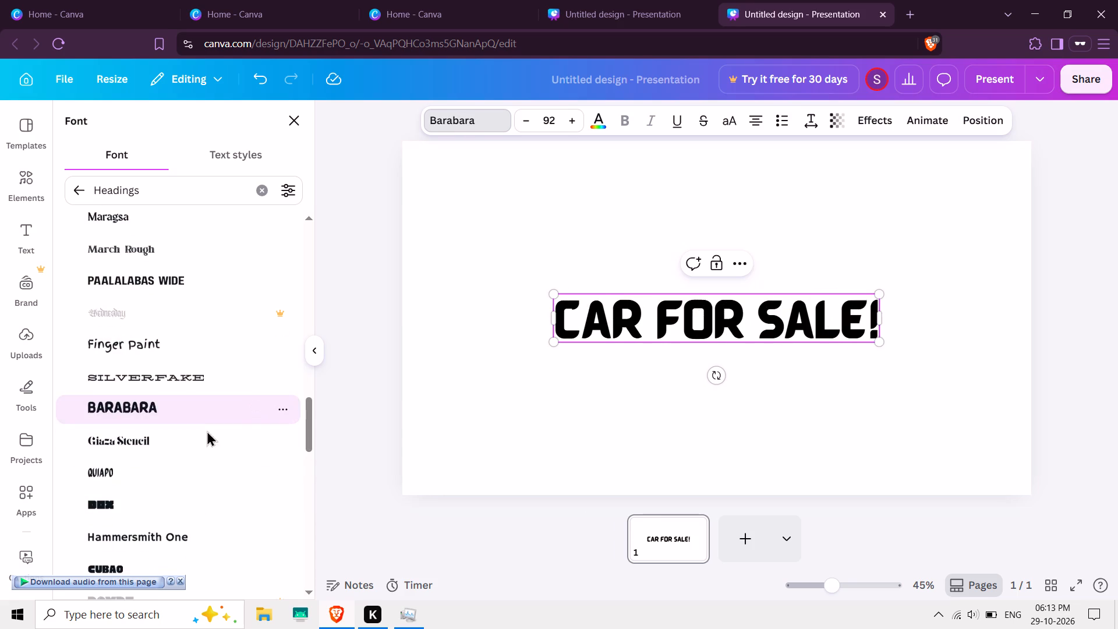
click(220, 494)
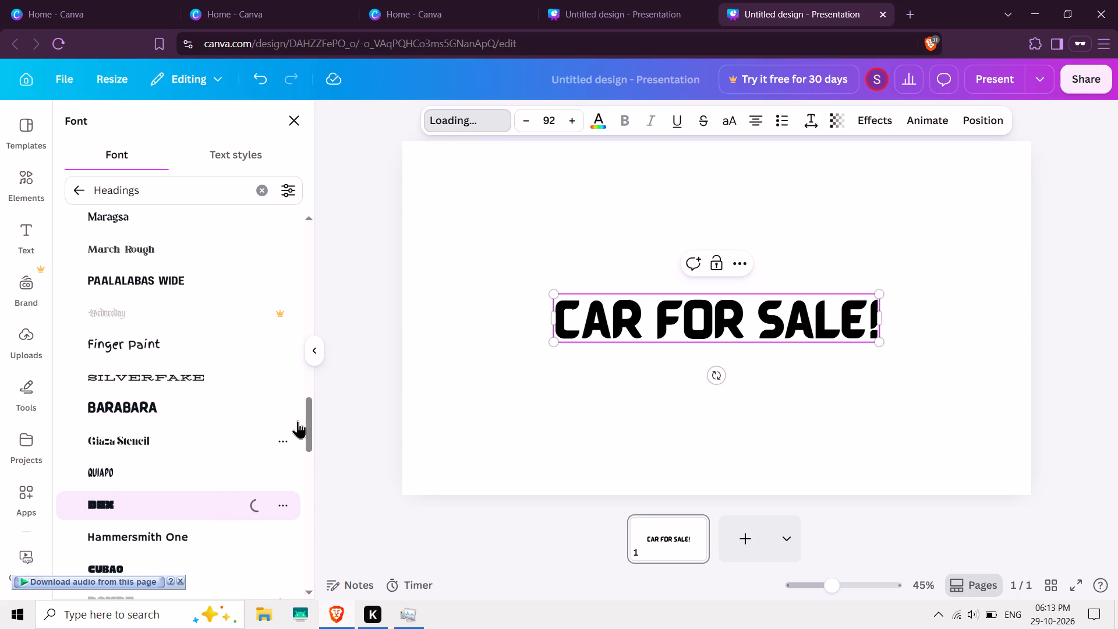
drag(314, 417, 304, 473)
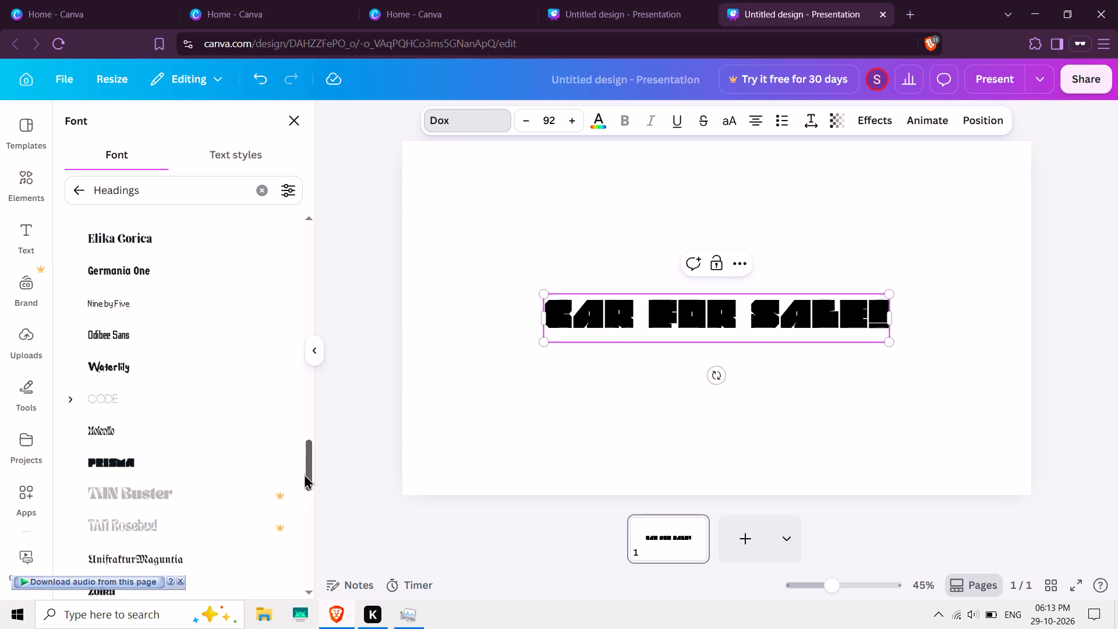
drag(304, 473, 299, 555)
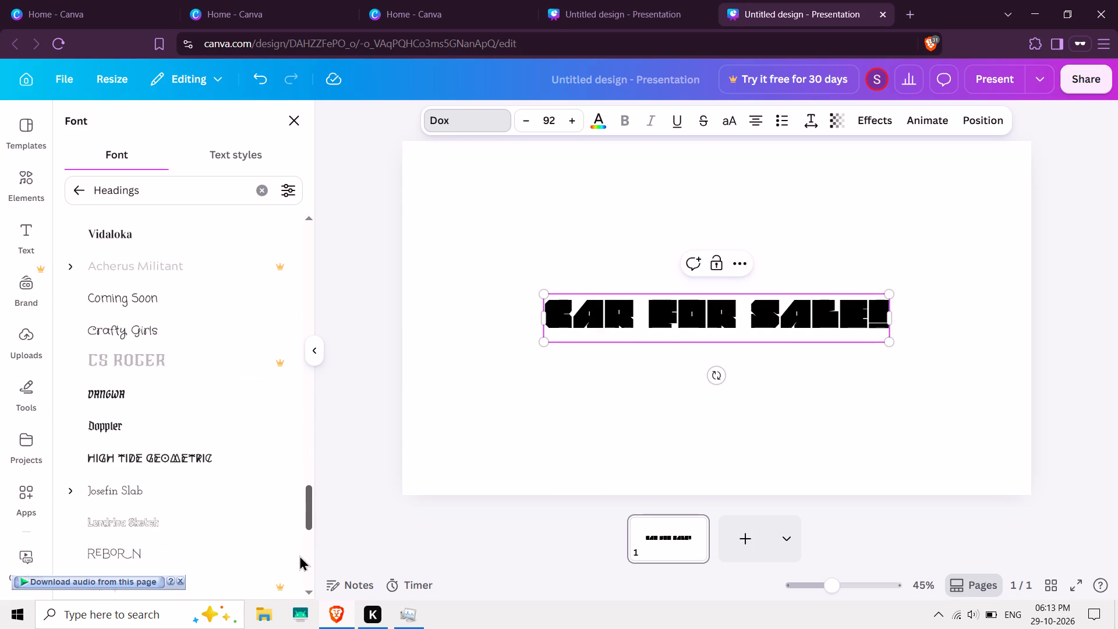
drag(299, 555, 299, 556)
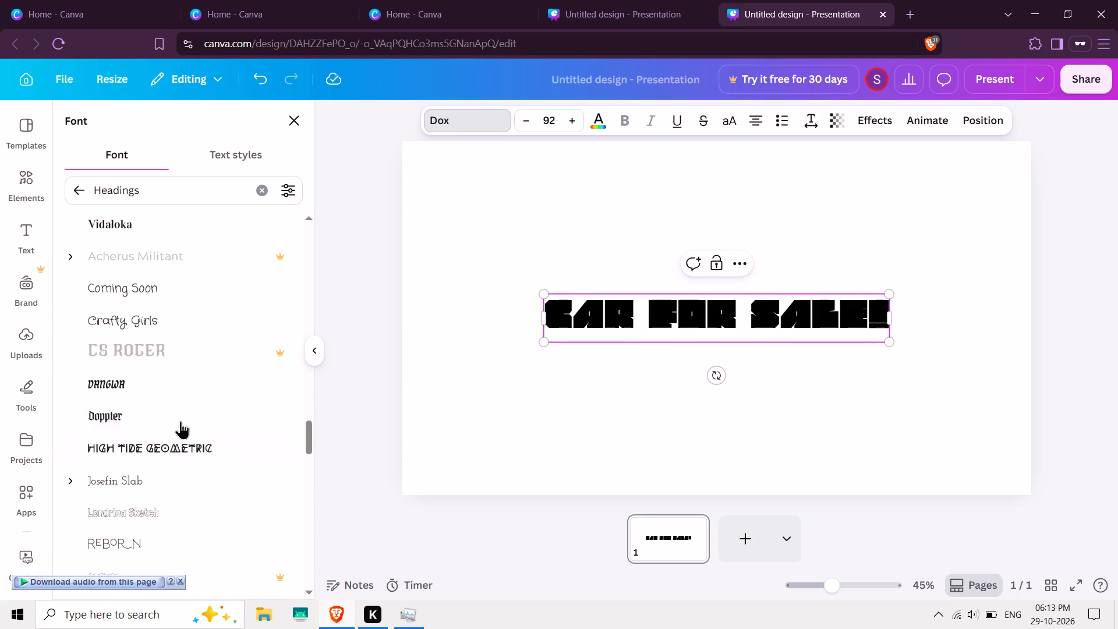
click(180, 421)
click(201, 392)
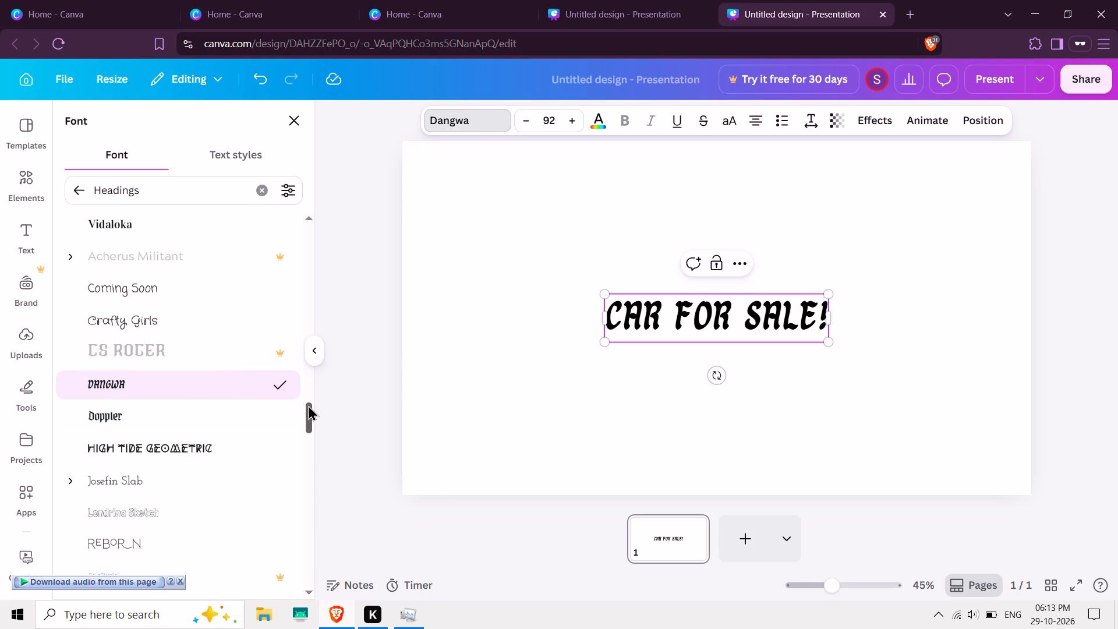
Compare Rowdies with Museo Moderno on the "Car for sale!" heading, set its font to Rowdies and deselect it.
drag(308, 405, 289, 145)
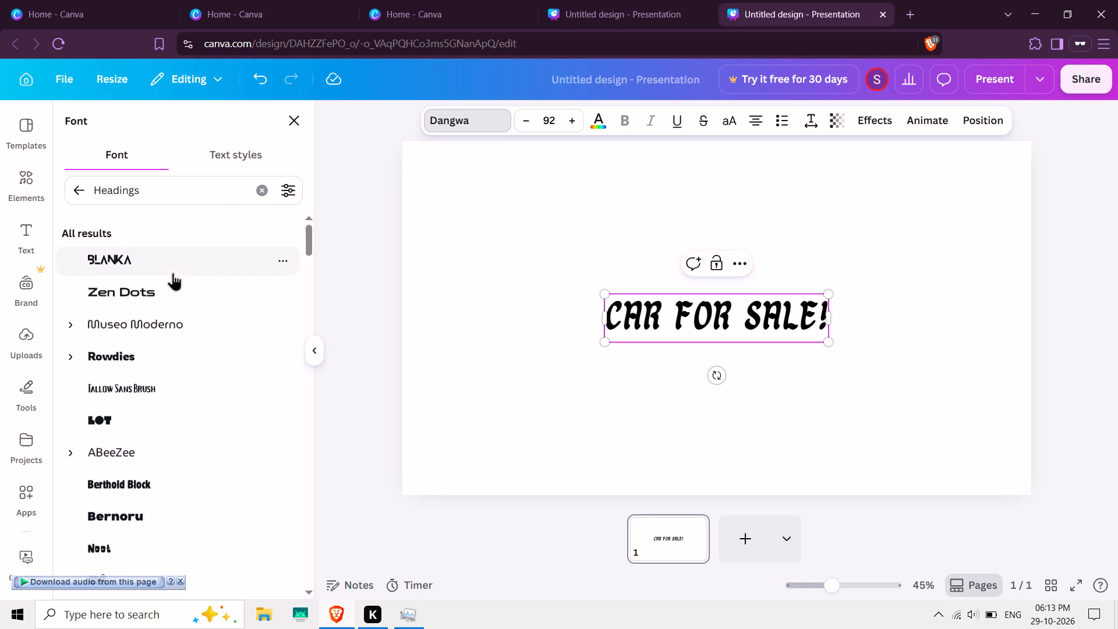
click(172, 356)
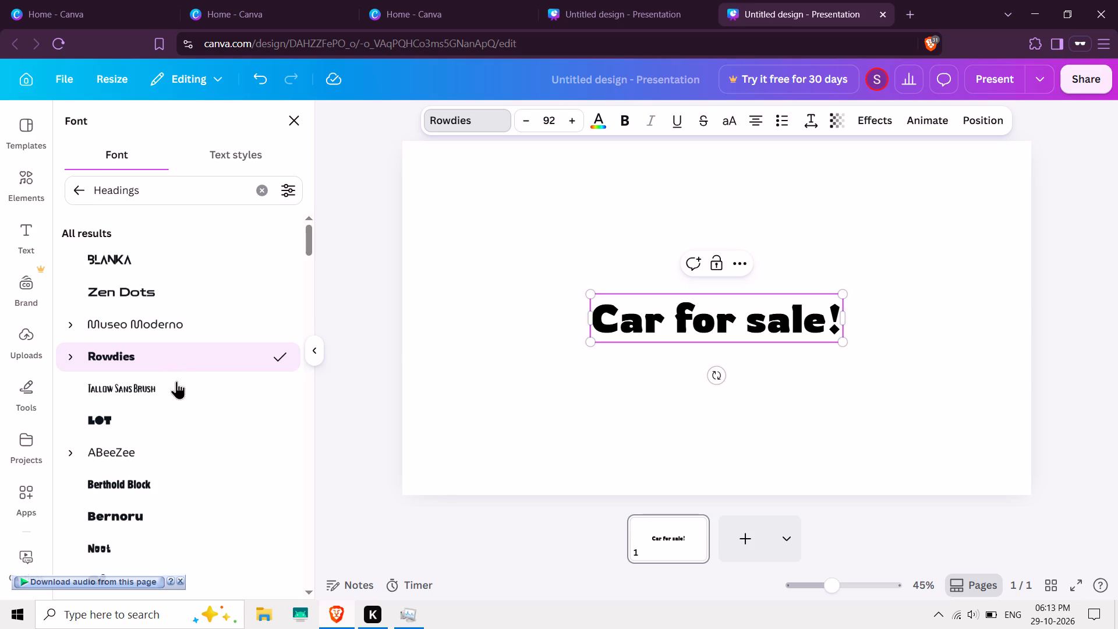
click(203, 333)
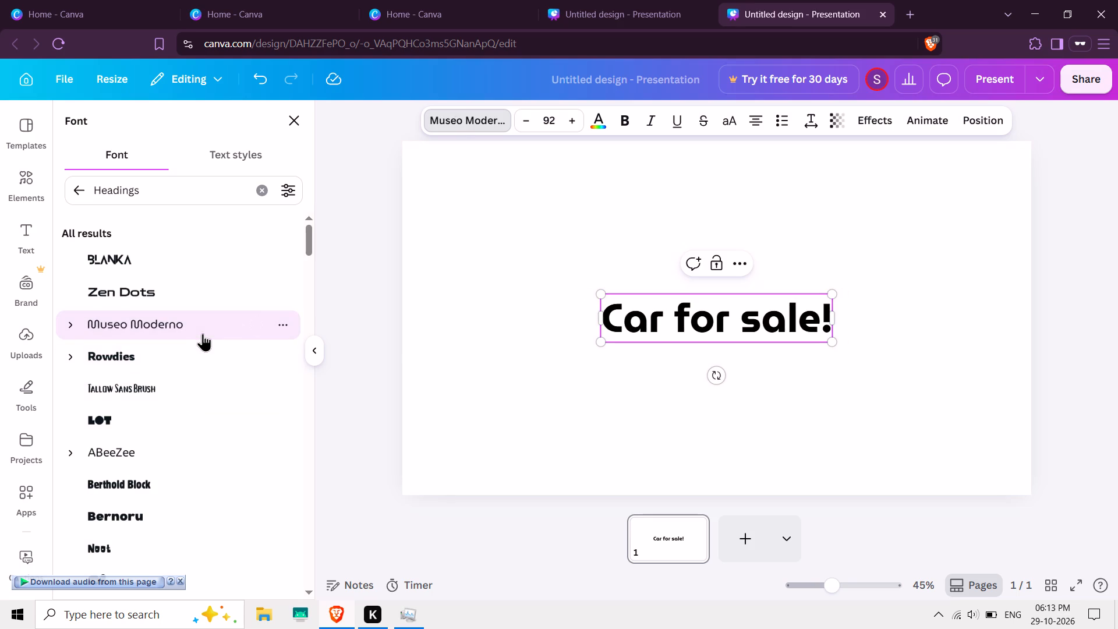
click(175, 358)
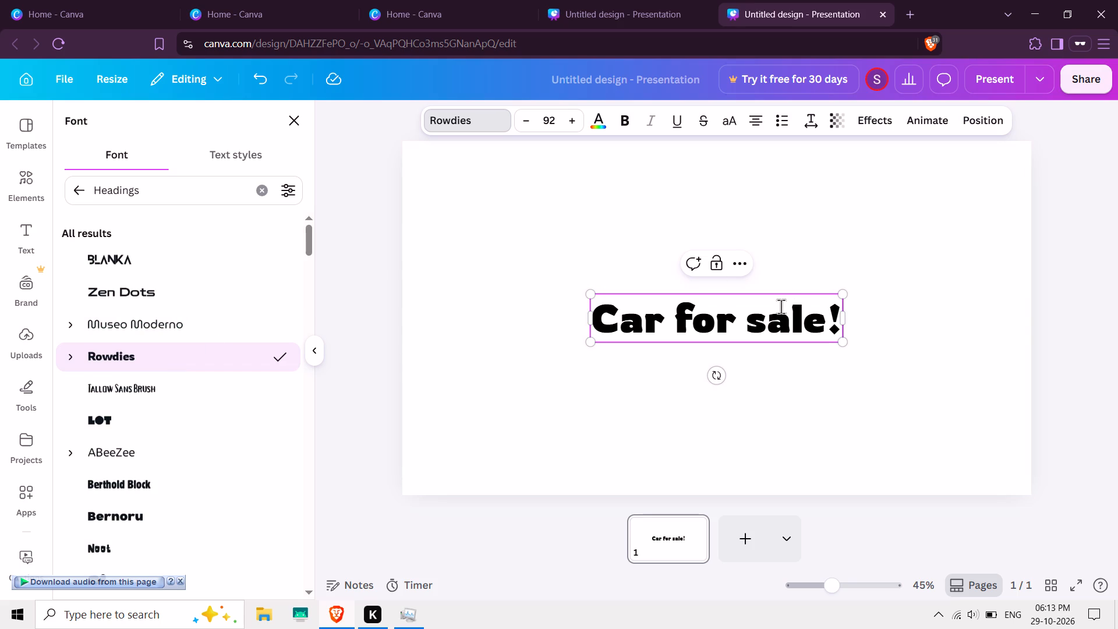
click(875, 289)
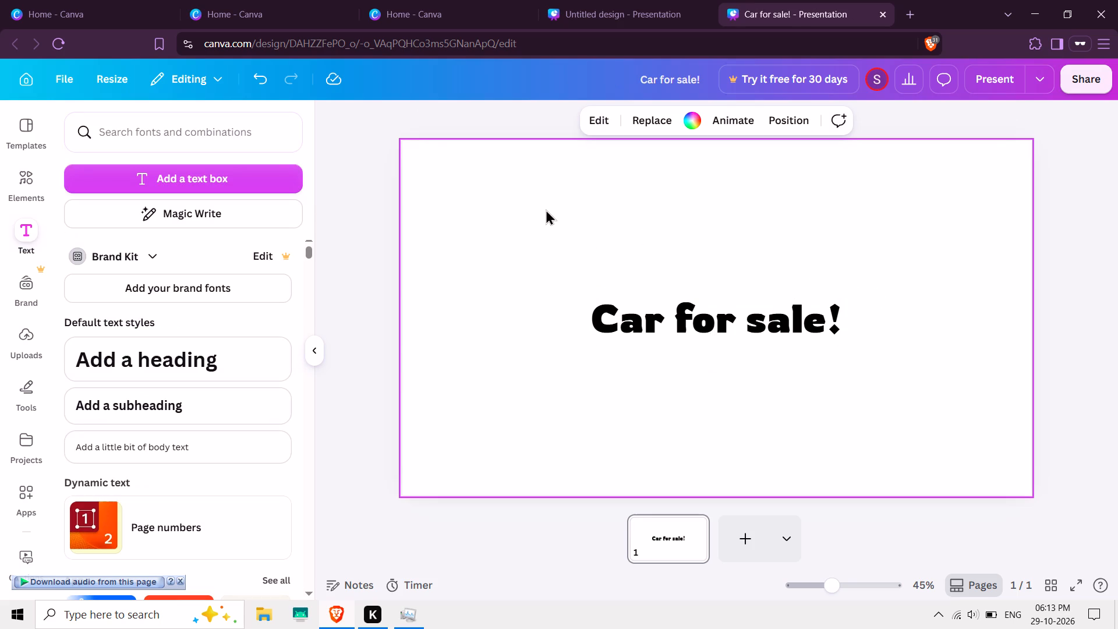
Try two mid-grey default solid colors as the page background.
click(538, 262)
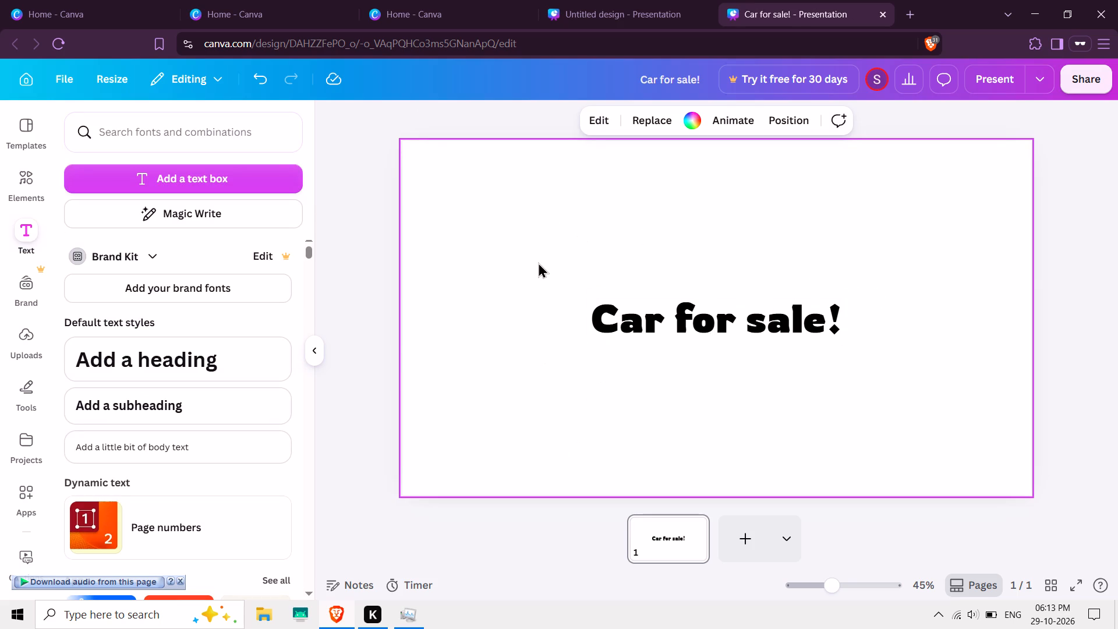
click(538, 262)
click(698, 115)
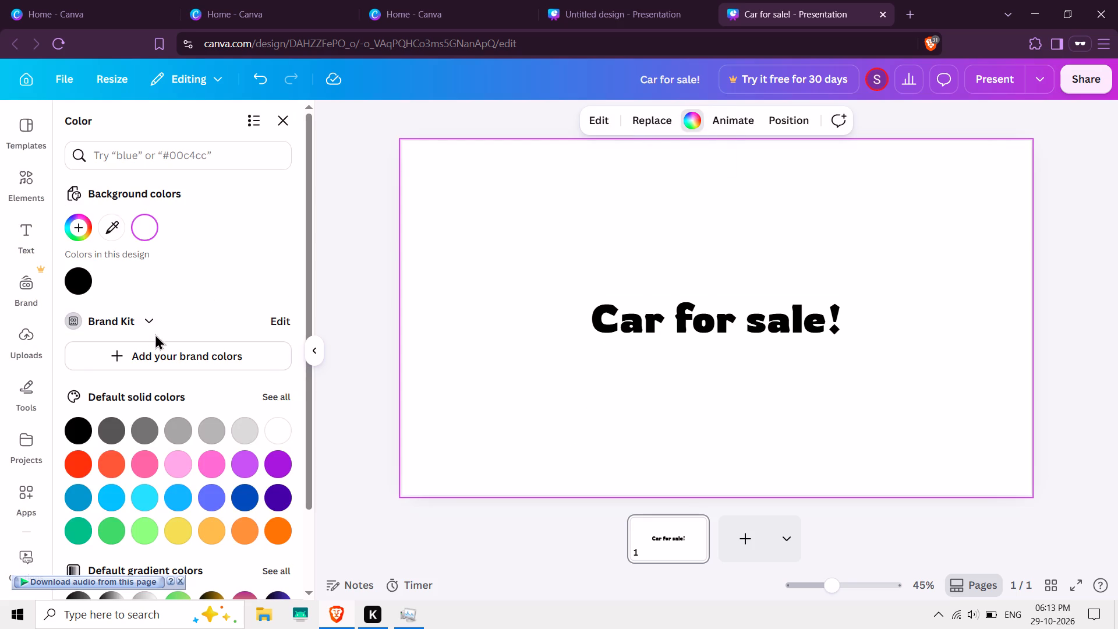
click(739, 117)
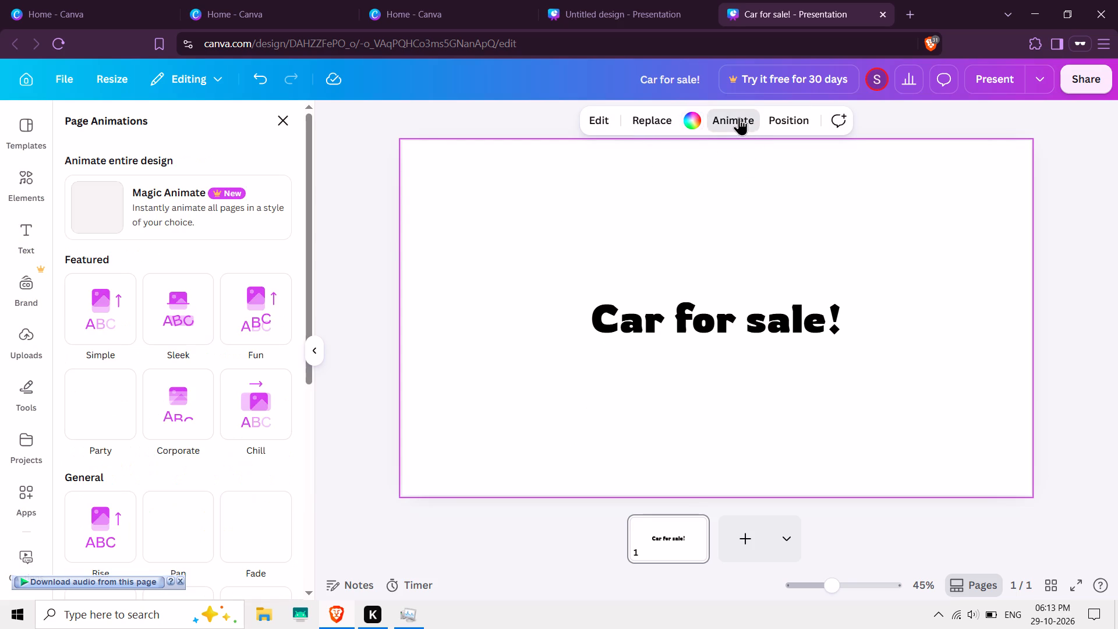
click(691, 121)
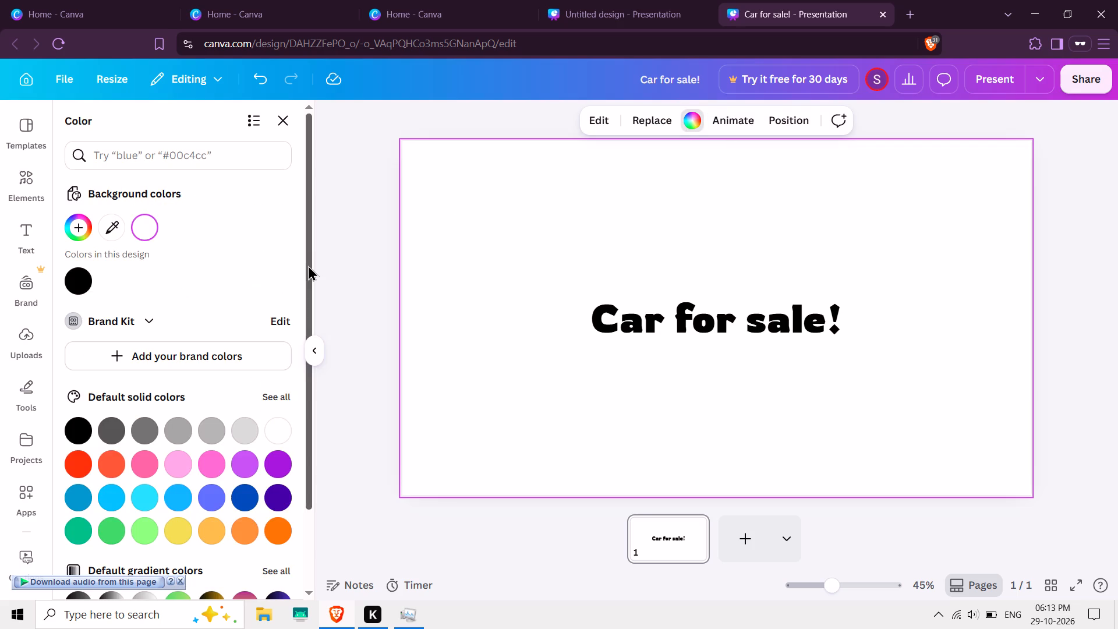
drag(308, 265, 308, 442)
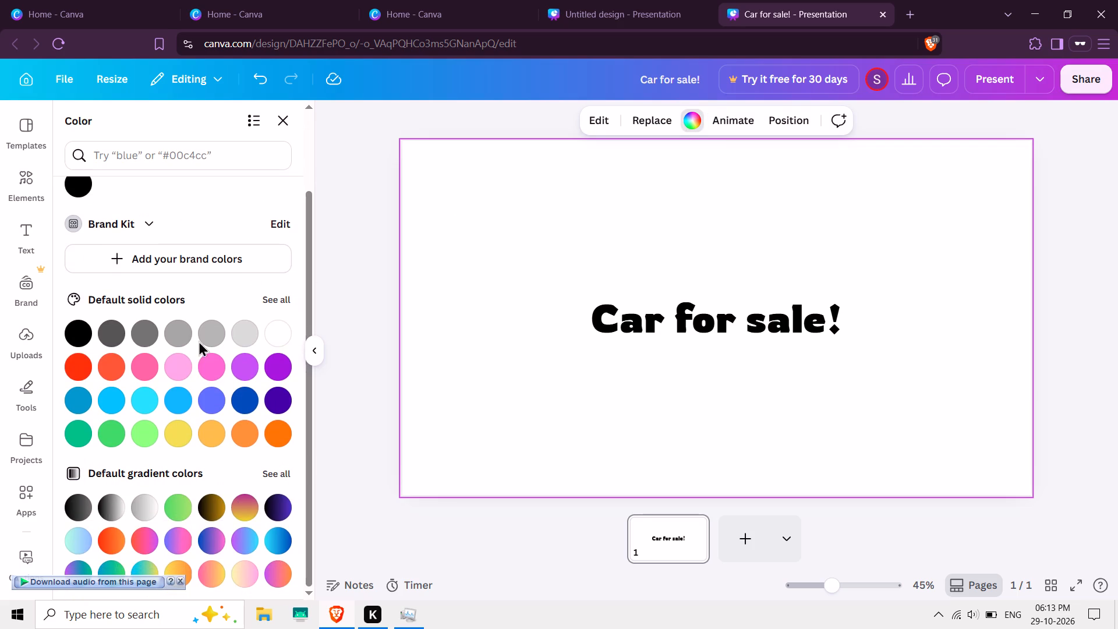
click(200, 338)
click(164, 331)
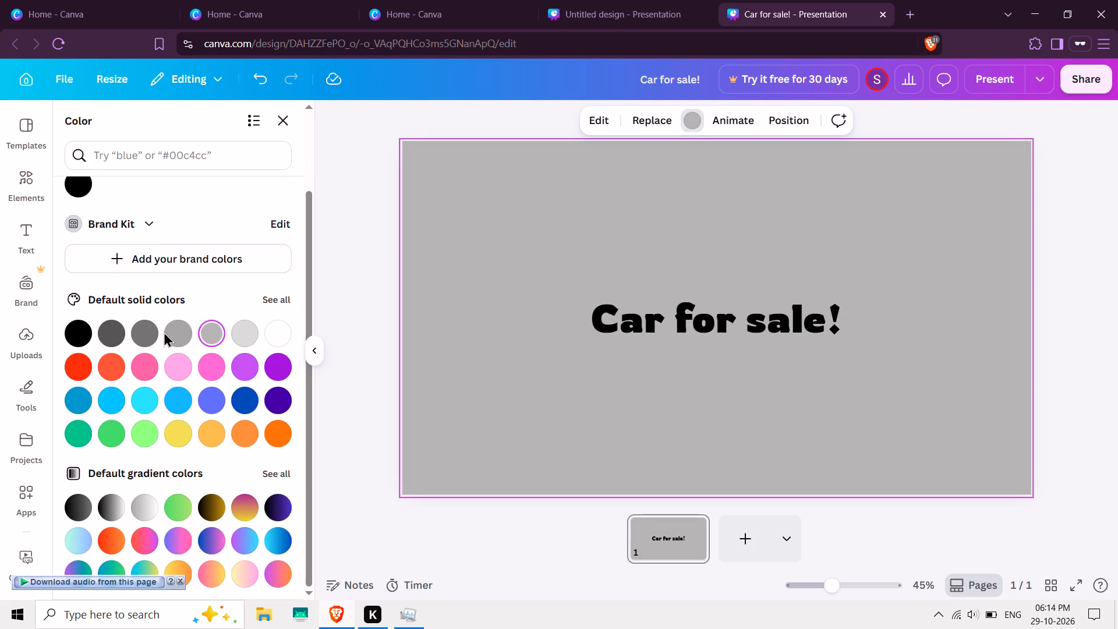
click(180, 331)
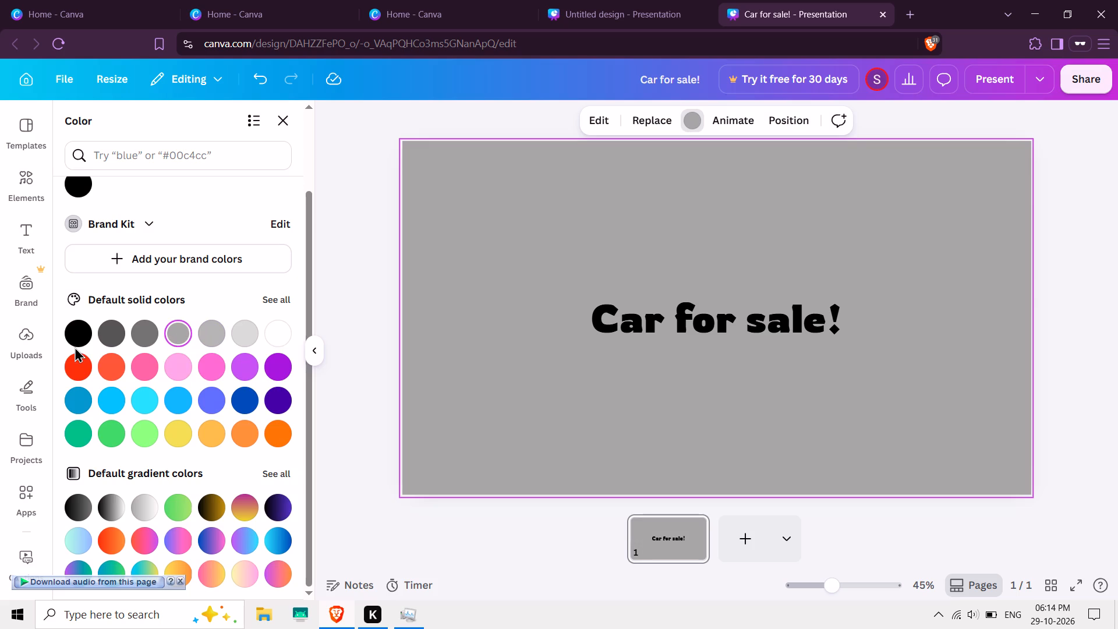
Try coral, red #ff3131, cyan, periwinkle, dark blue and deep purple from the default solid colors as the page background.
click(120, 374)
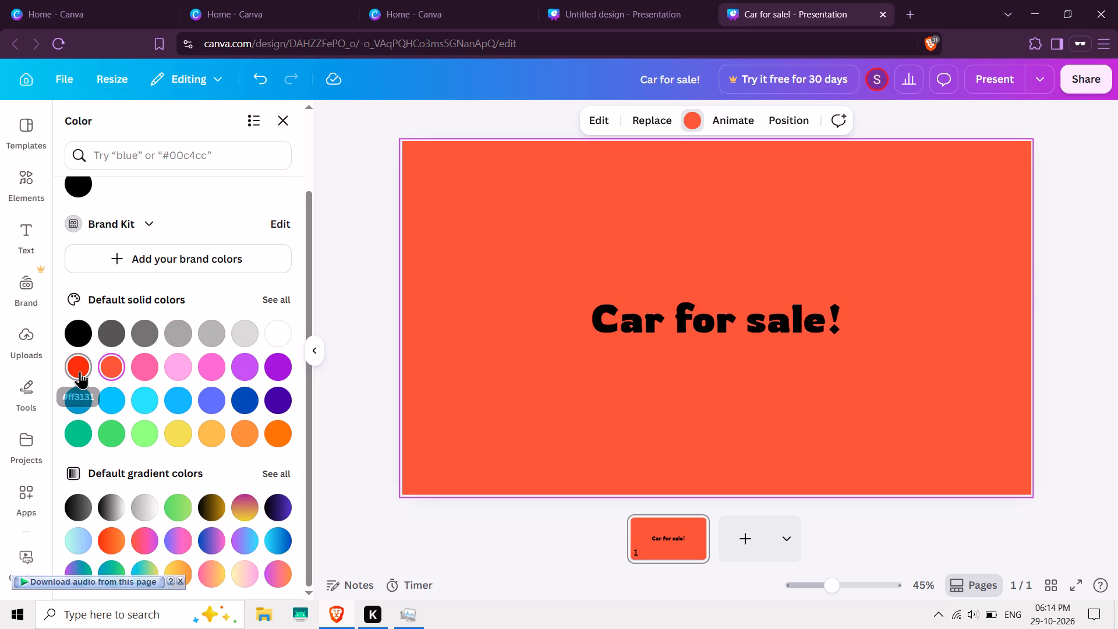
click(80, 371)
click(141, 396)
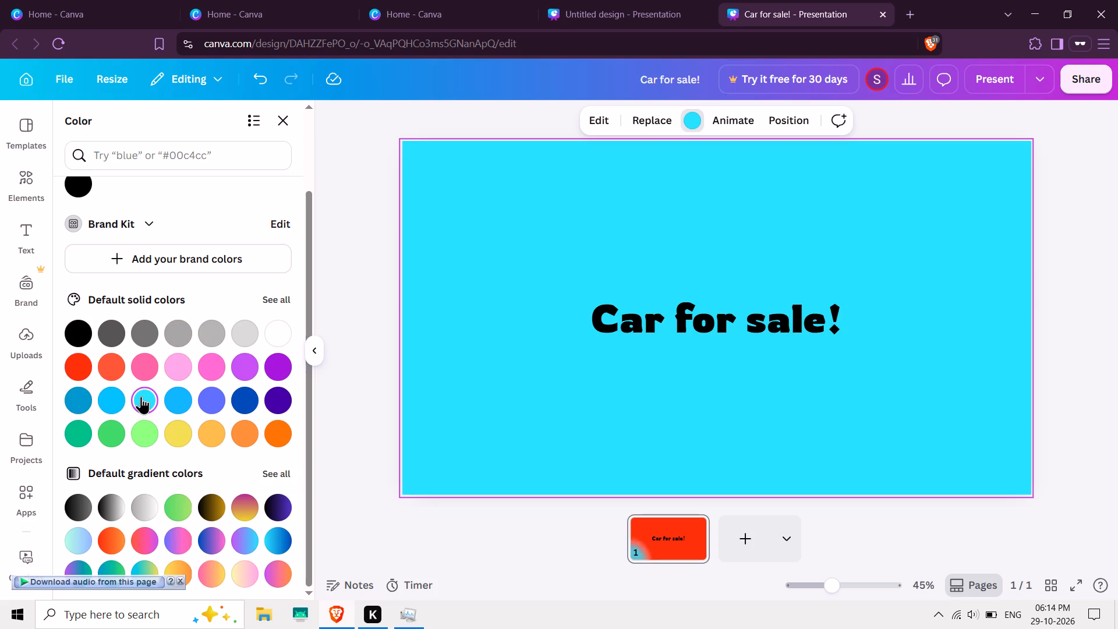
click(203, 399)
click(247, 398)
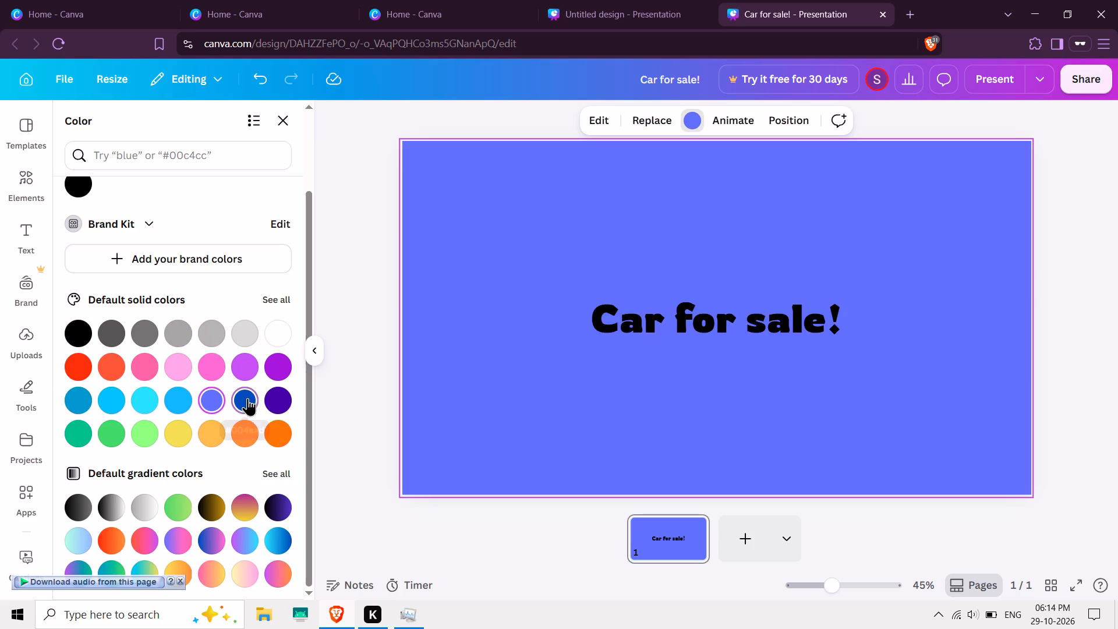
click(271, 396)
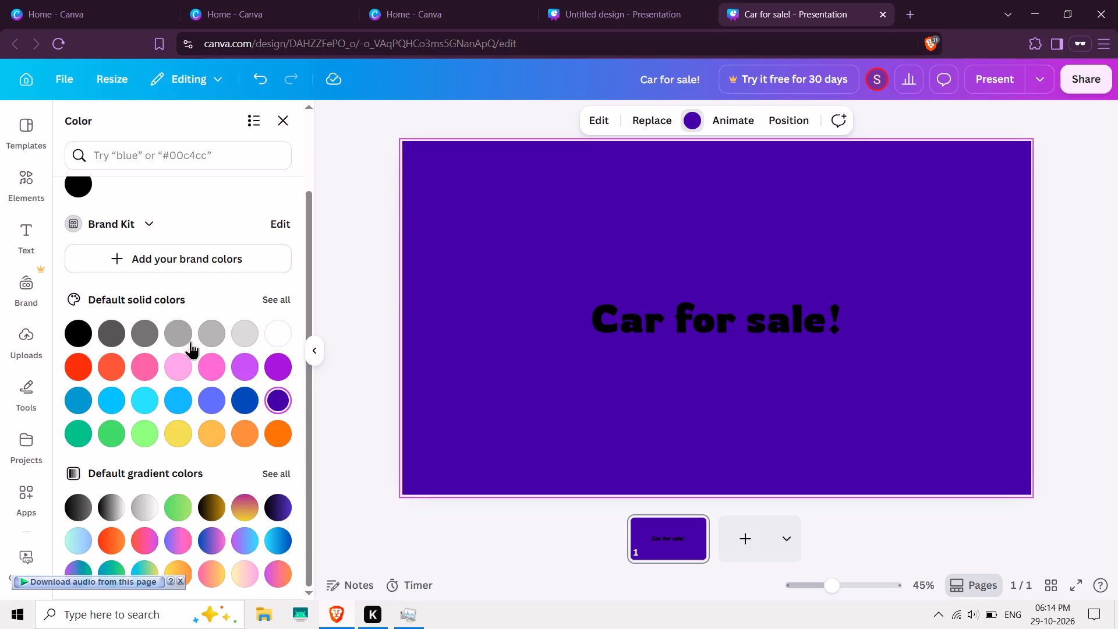
Set the "Car for sale!" heading's text color to white and deselect it.
click(664, 310)
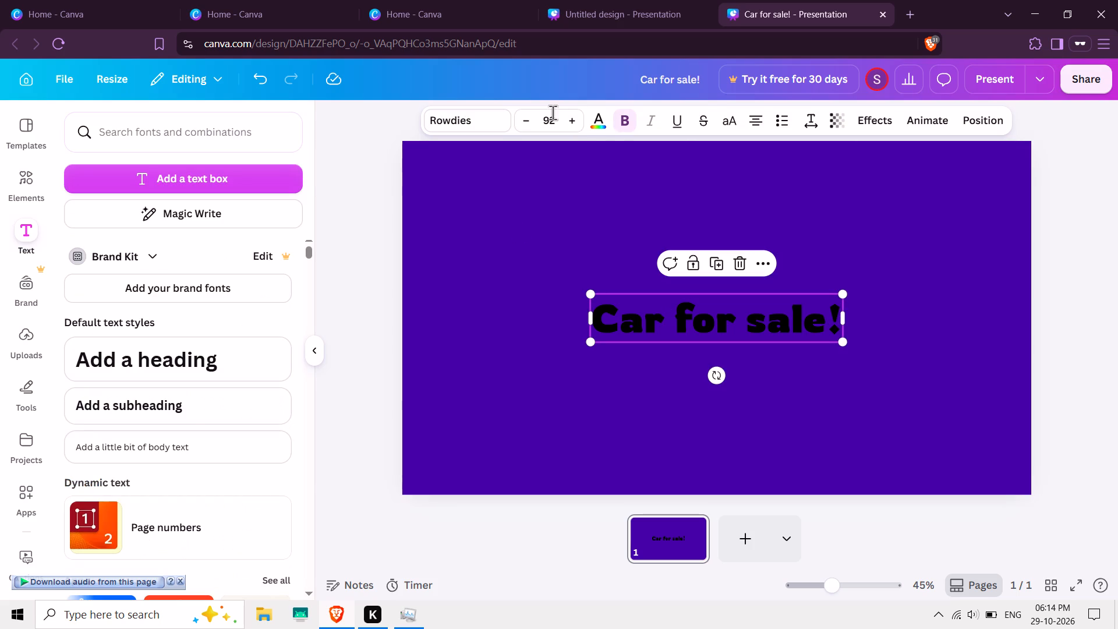
click(596, 130)
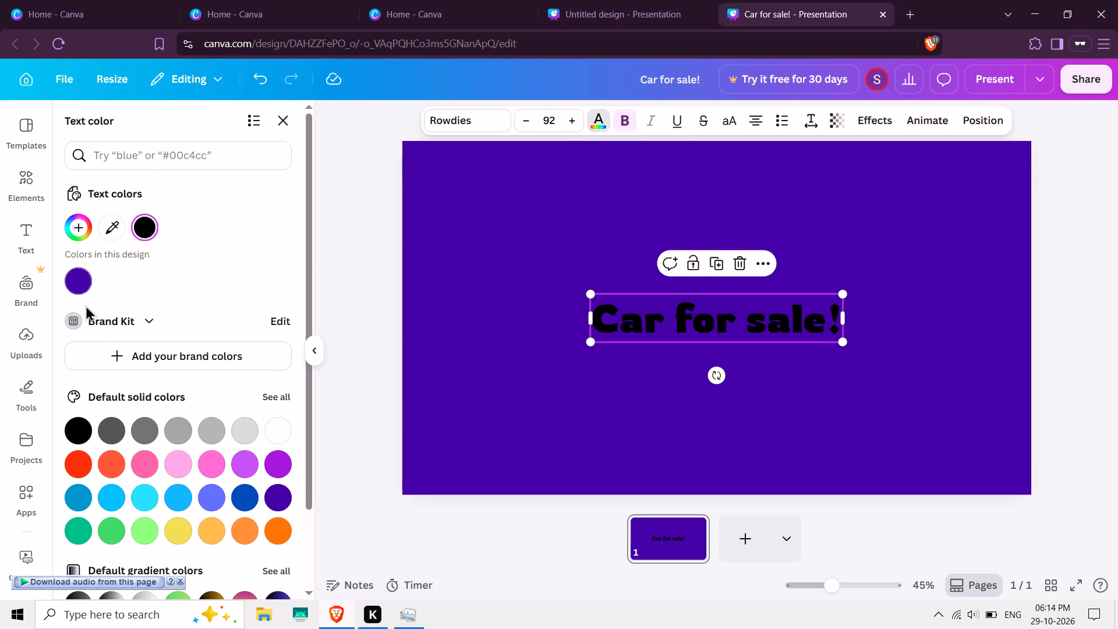
click(287, 427)
click(476, 350)
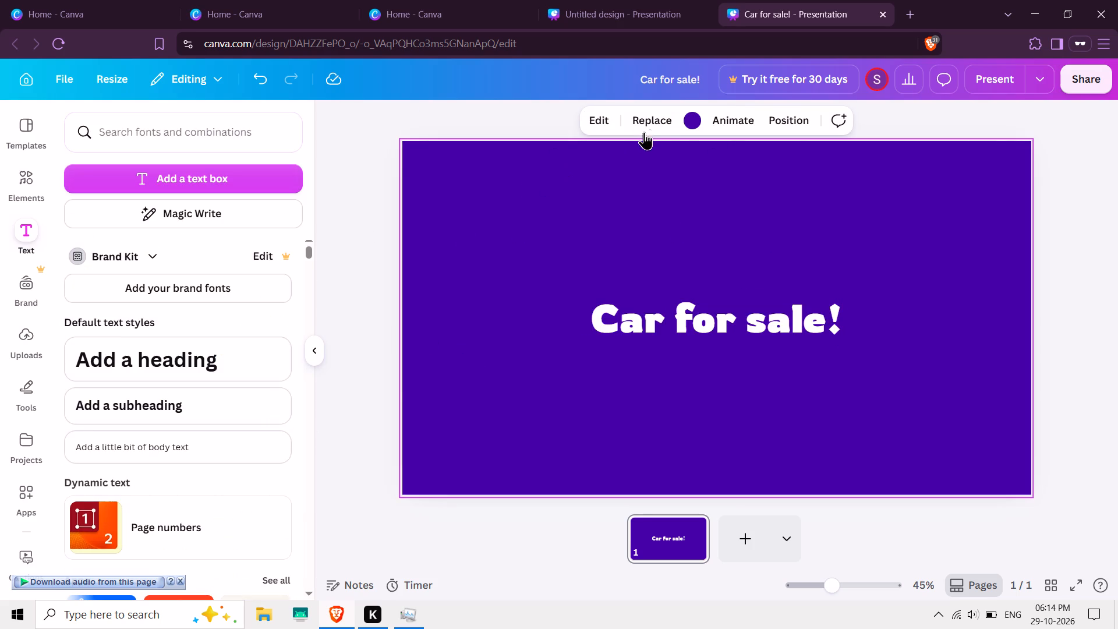
Set the page background to solid black.
click(687, 122)
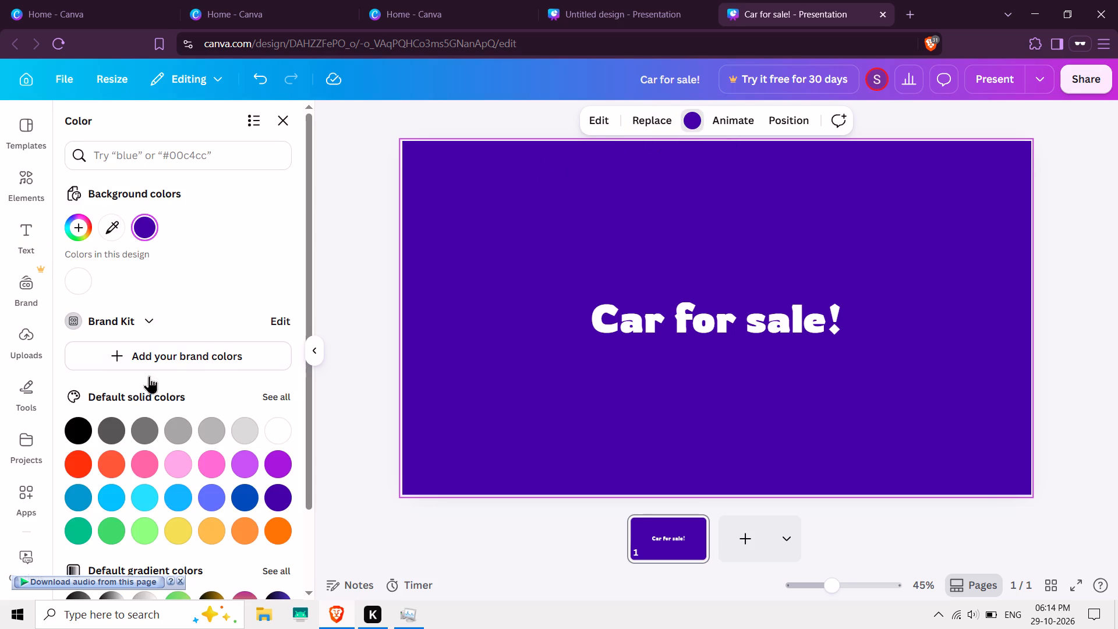
click(81, 424)
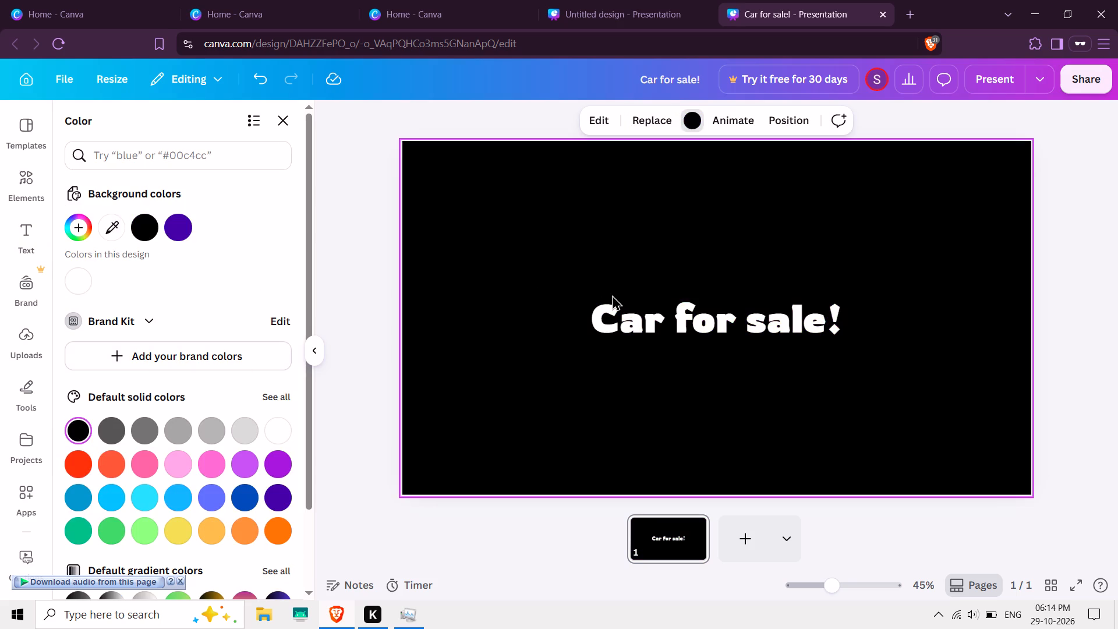
Move the "Car for sale!" heading to the upper-left corner of the page, just inside the margins.
drag(680, 314, 522, 233)
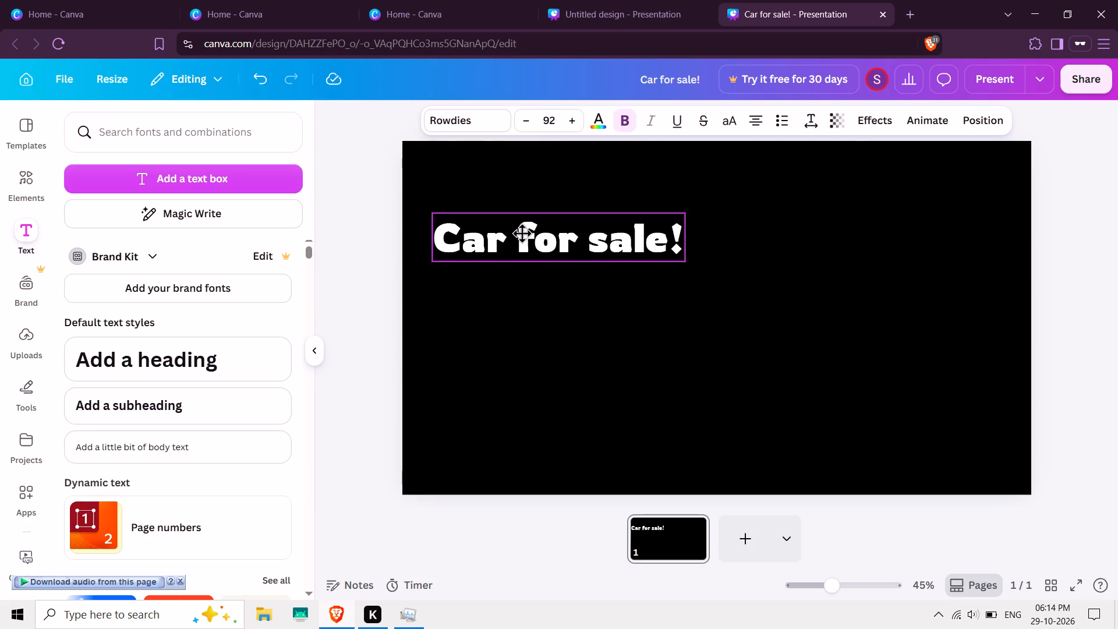
drag(522, 233, 526, 203)
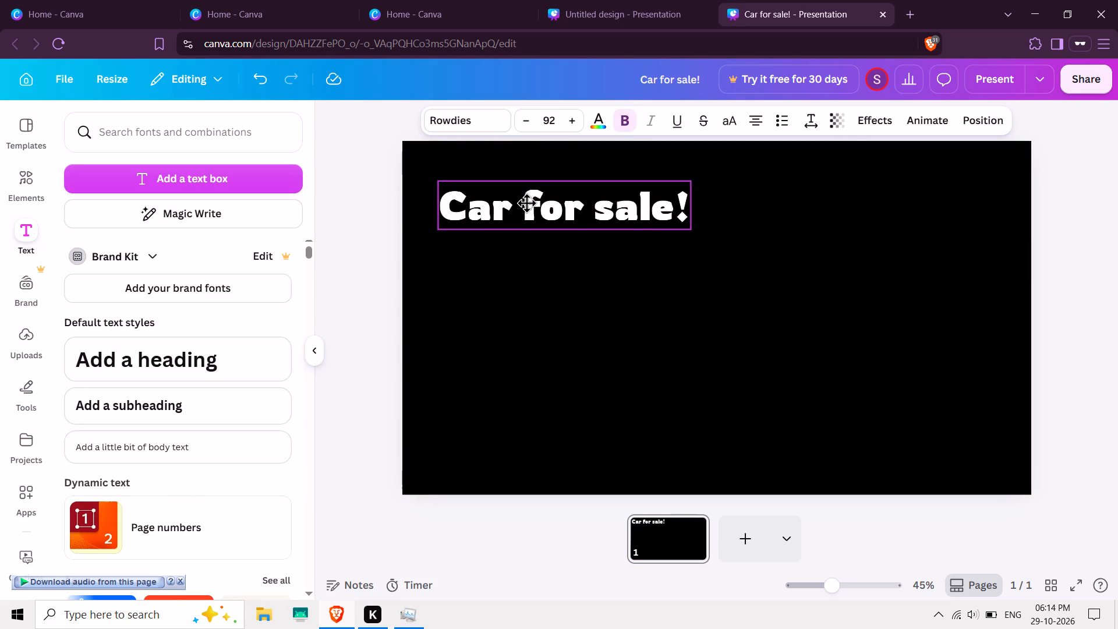
drag(526, 203, 524, 195)
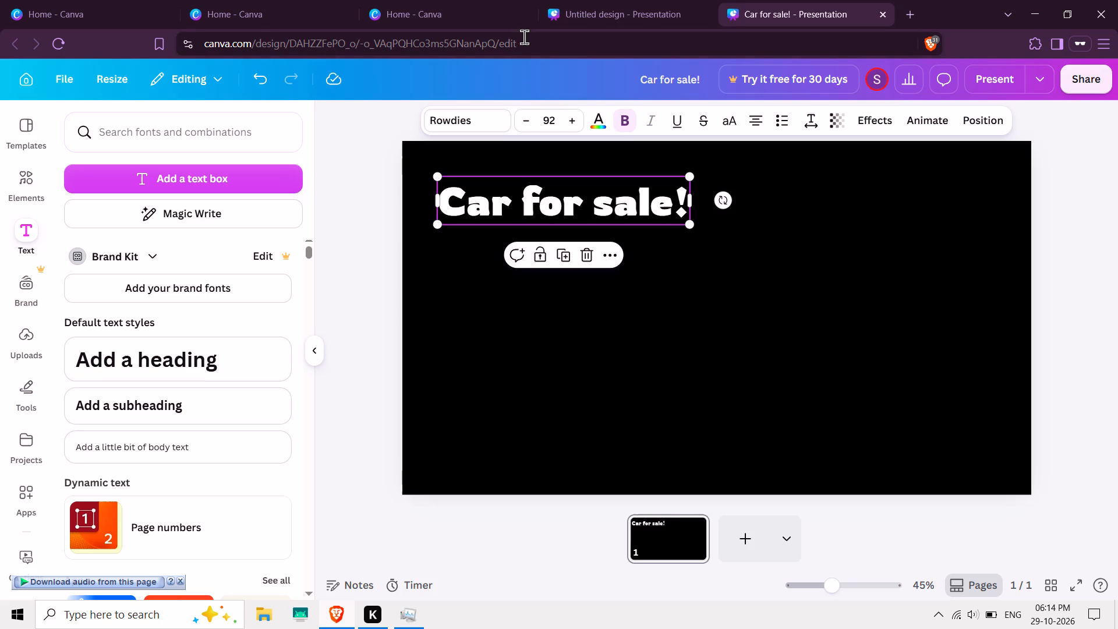
Close the untitled presentation and two of the Canva home pages, keeping one home page and the car-sale design open.
click(524, 15)
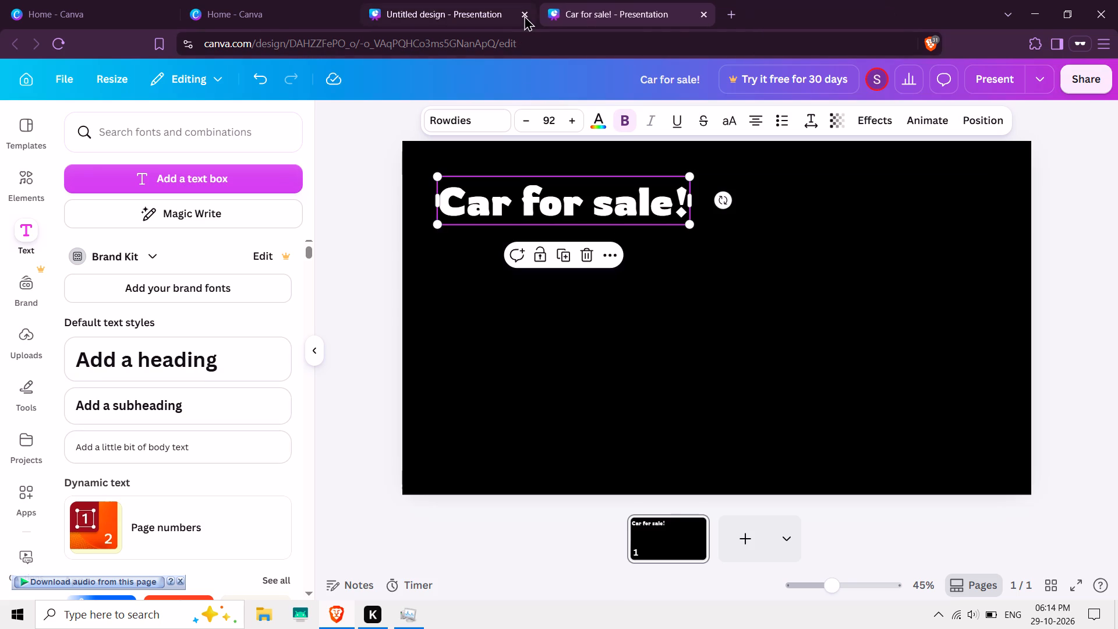
click(524, 15)
click(339, 14)
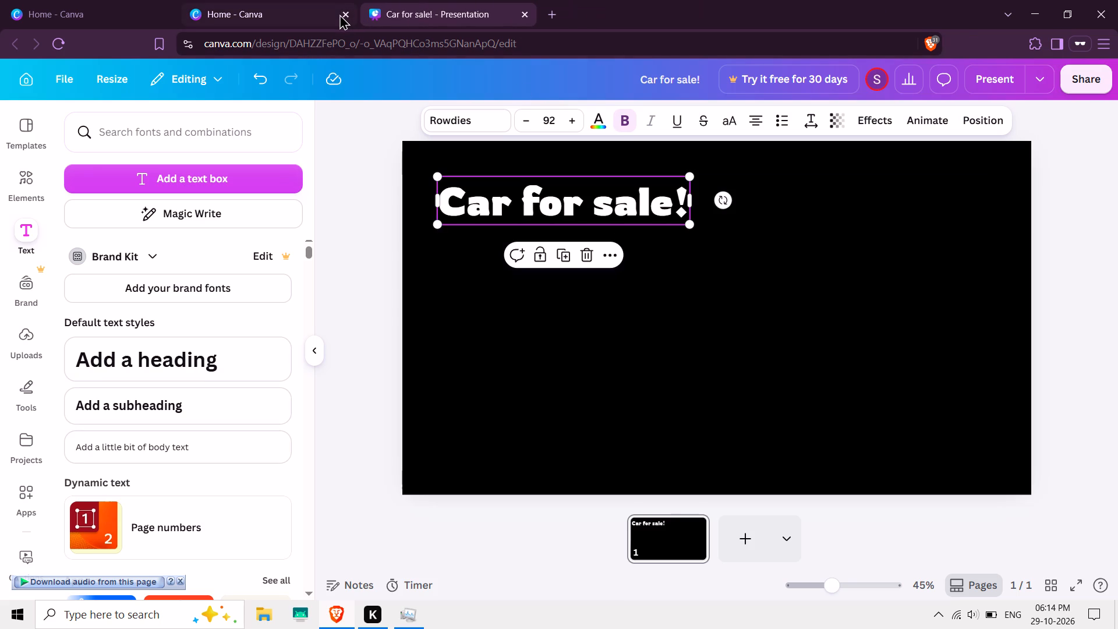
click(344, 15)
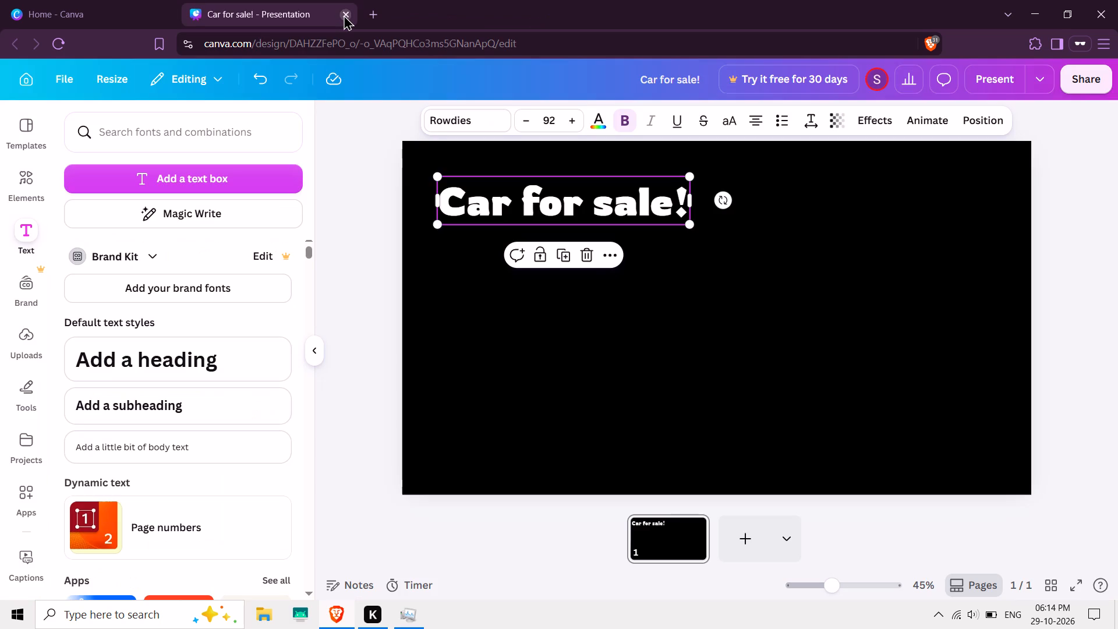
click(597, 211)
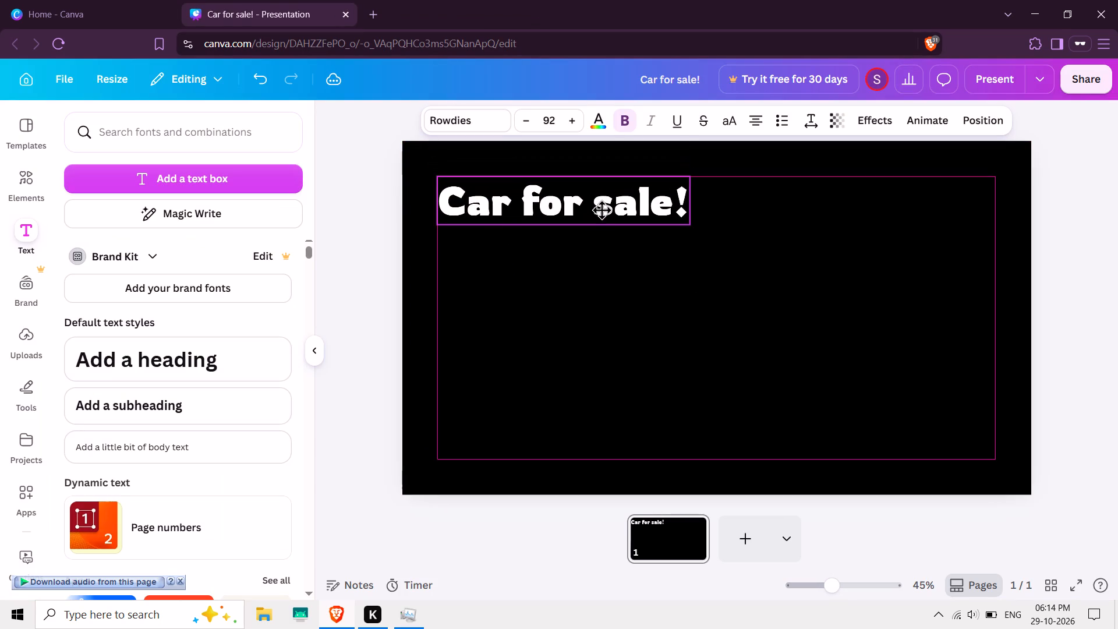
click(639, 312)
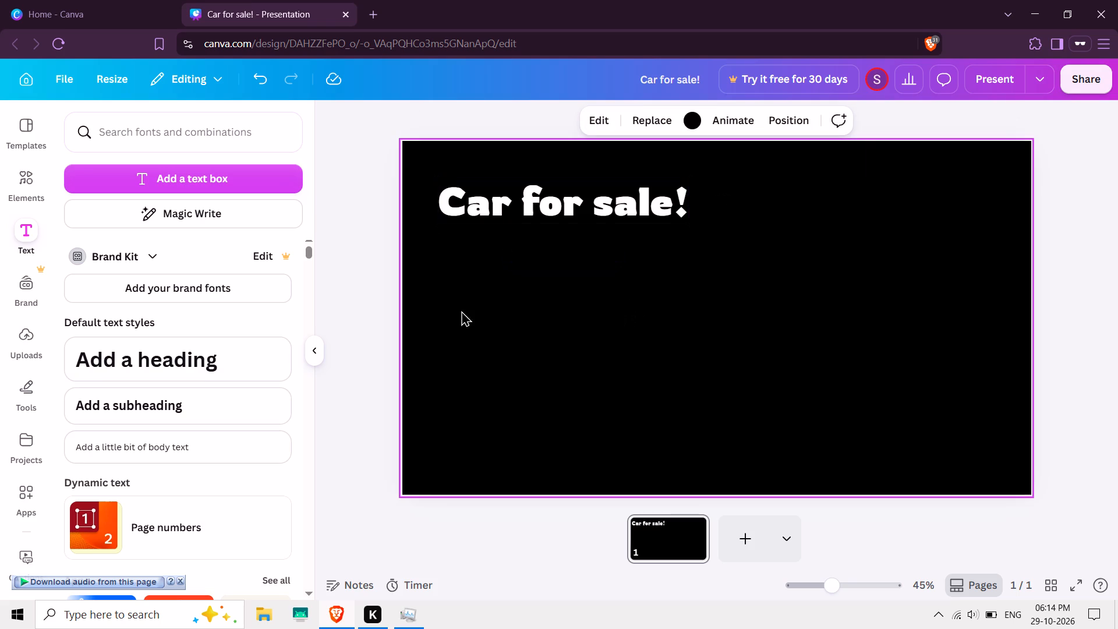
Add the uploaded Evergreen car logo image to the page.
click(38, 333)
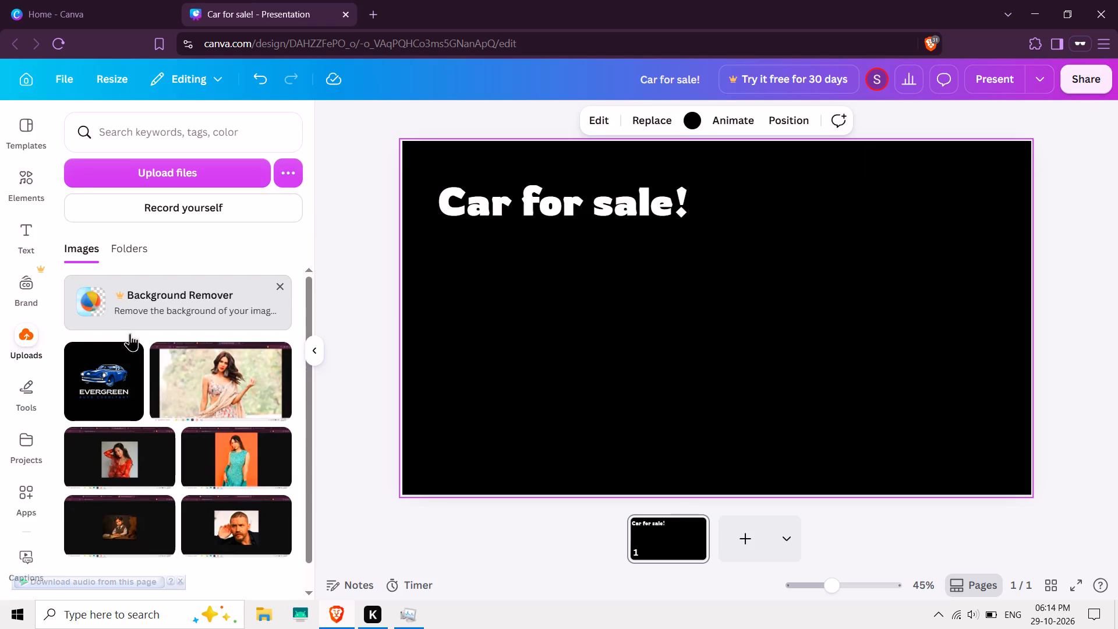
click(139, 372)
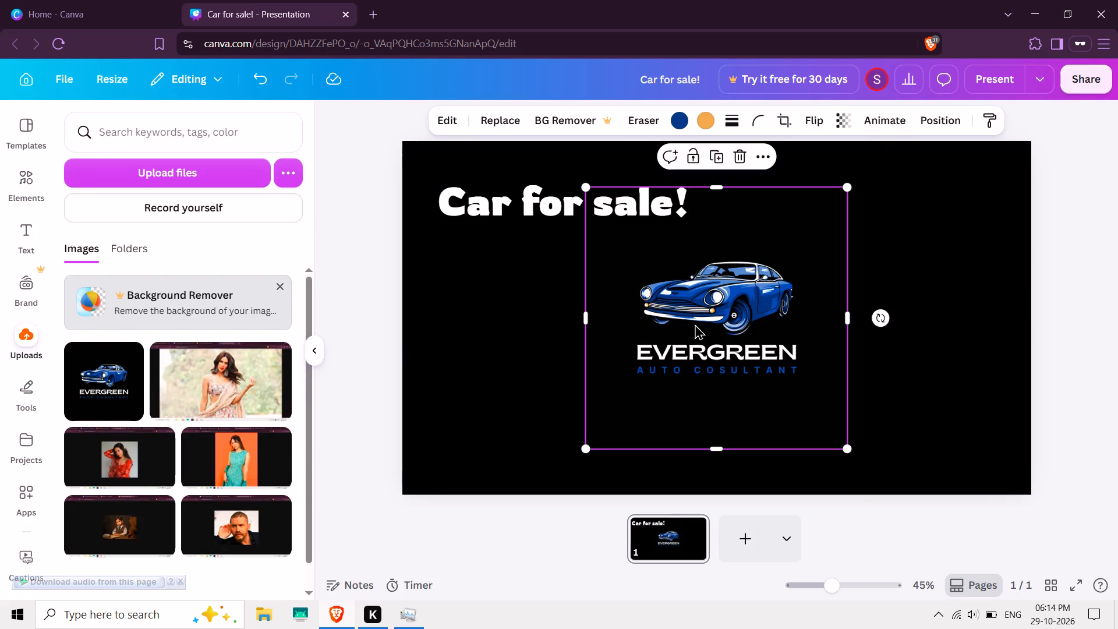
Enlarge the Evergreen car logo image to fill the whole page at 1,920 by 1,080.
drag(588, 319, 475, 315)
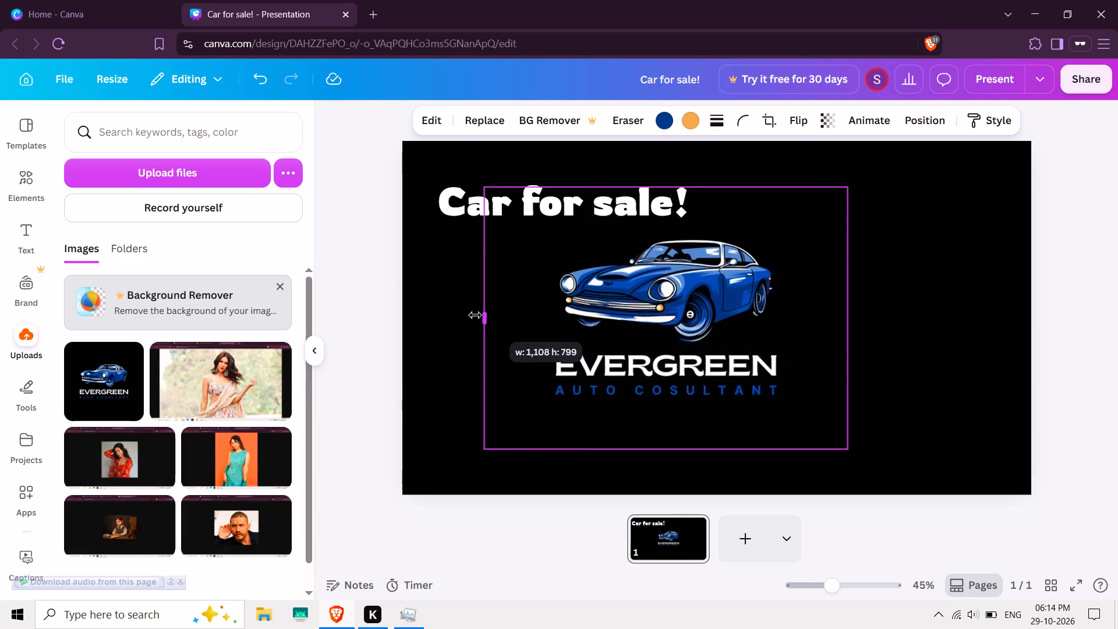
drag(475, 315, 438, 314)
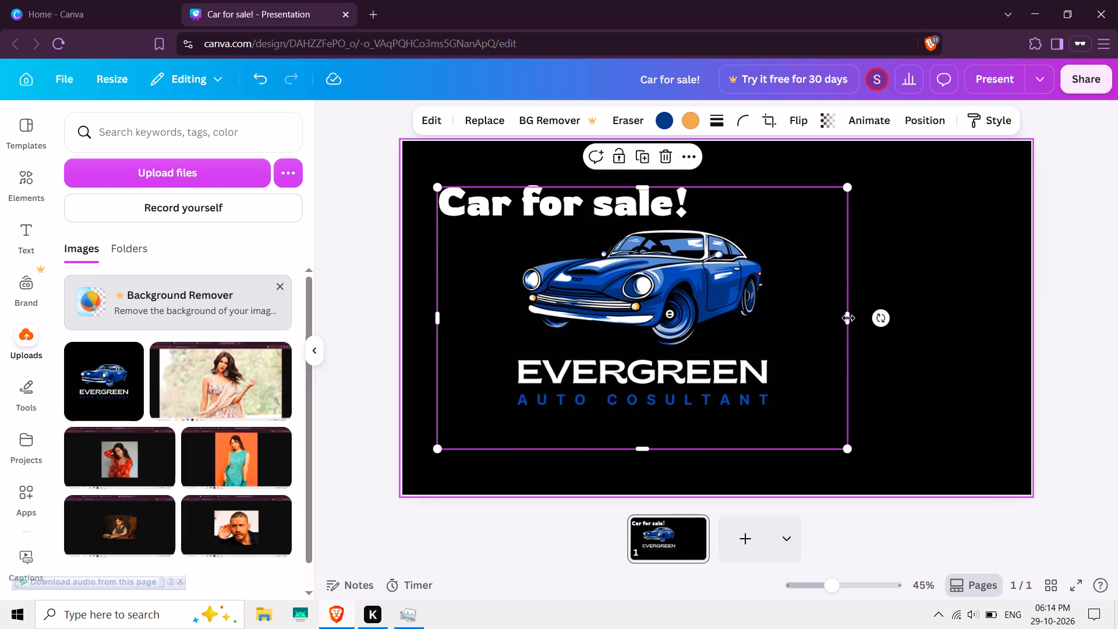
drag(843, 319, 975, 310)
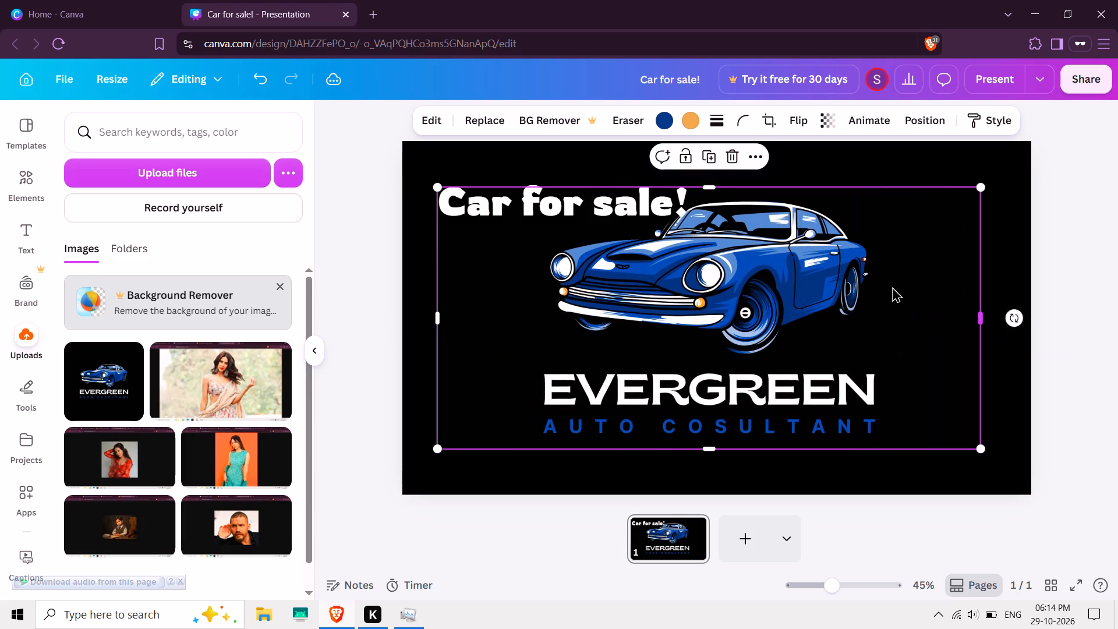
drag(708, 189, 704, 164)
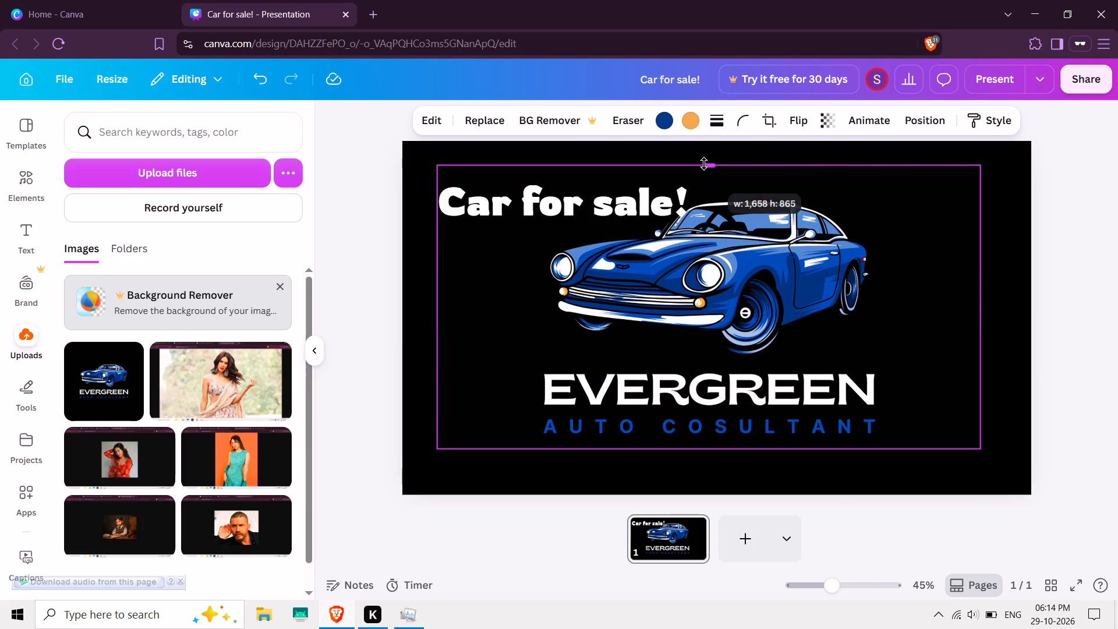
drag(704, 164, 699, 144)
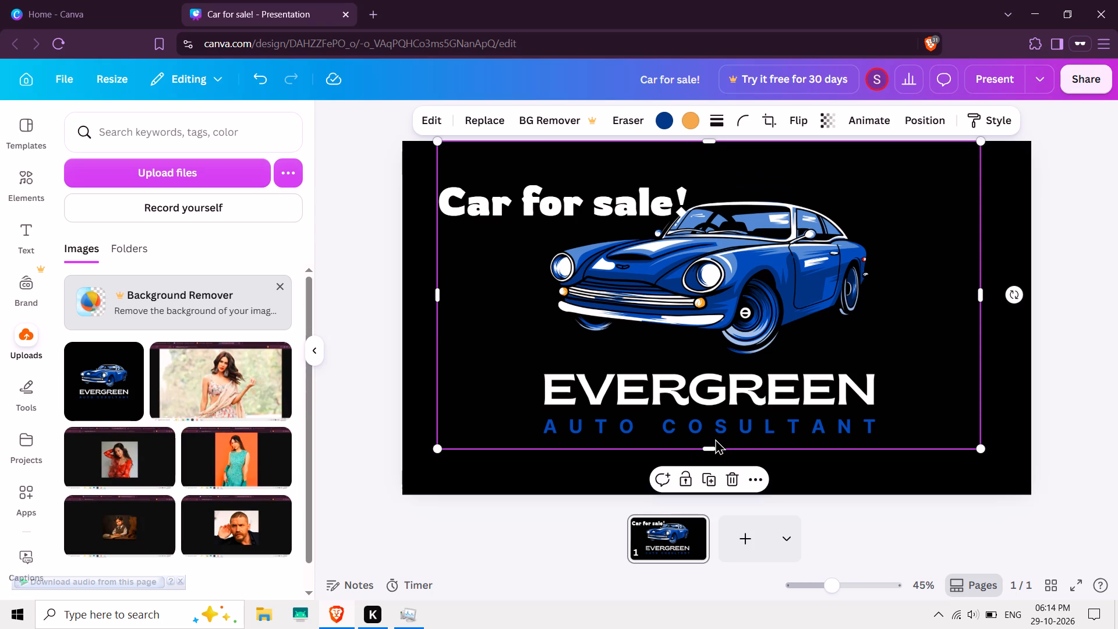
drag(712, 450, 714, 502)
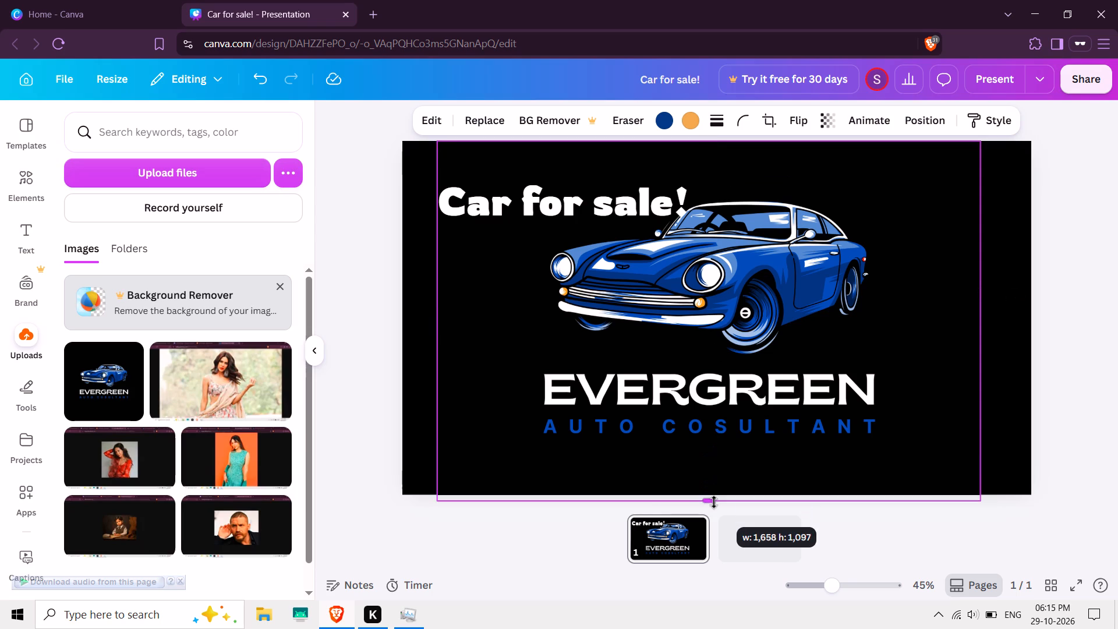
drag(714, 502, 713, 495)
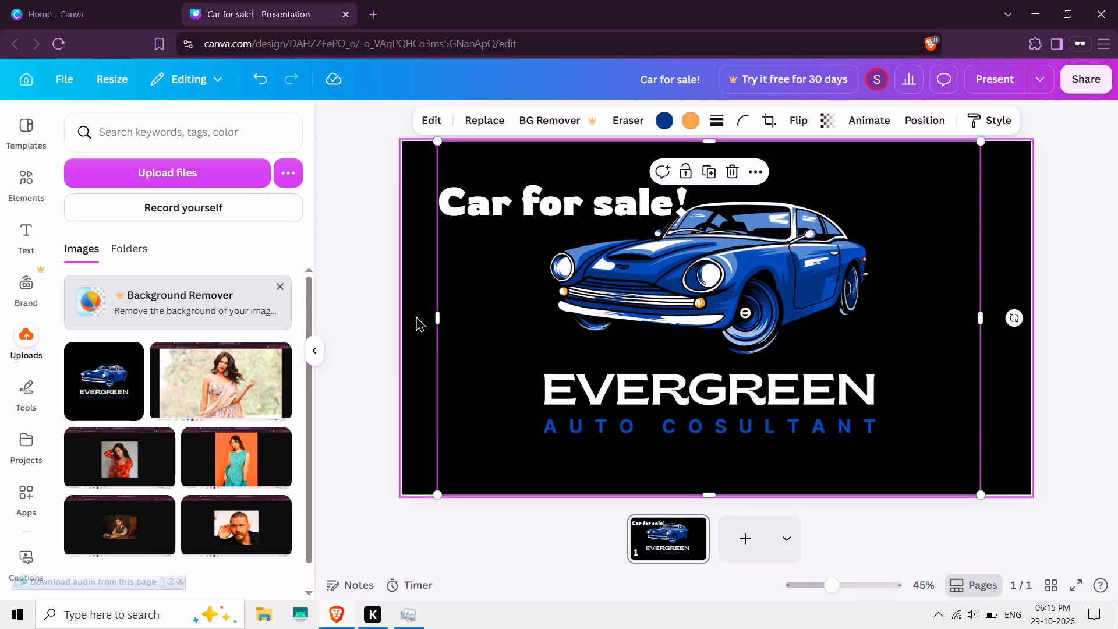
drag(437, 313, 403, 313)
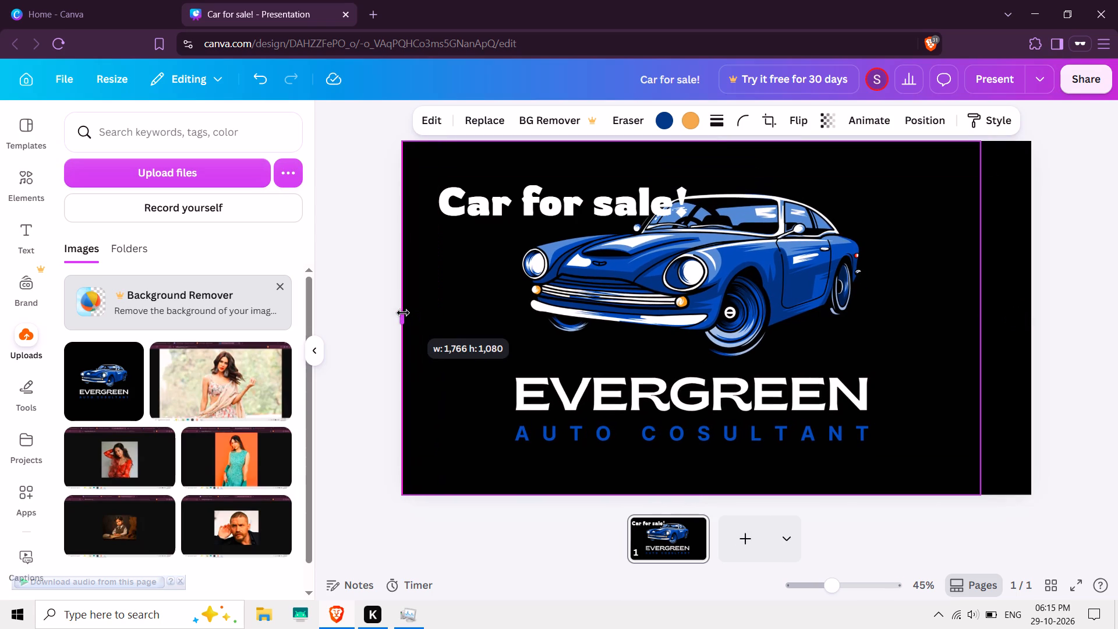
drag(403, 313, 400, 313)
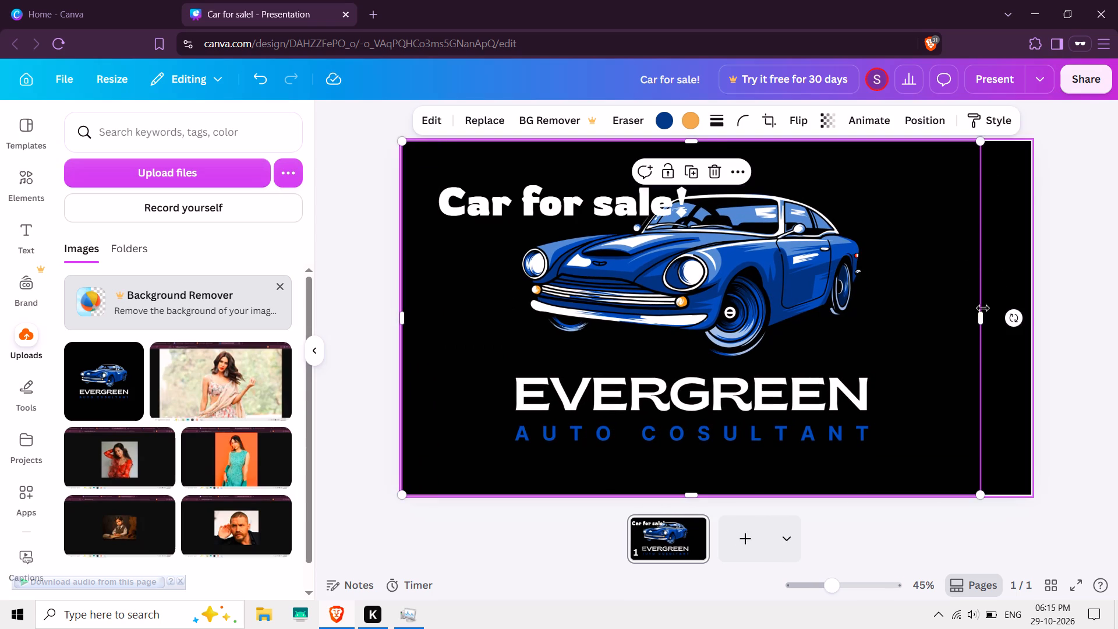
drag(981, 310, 1033, 305)
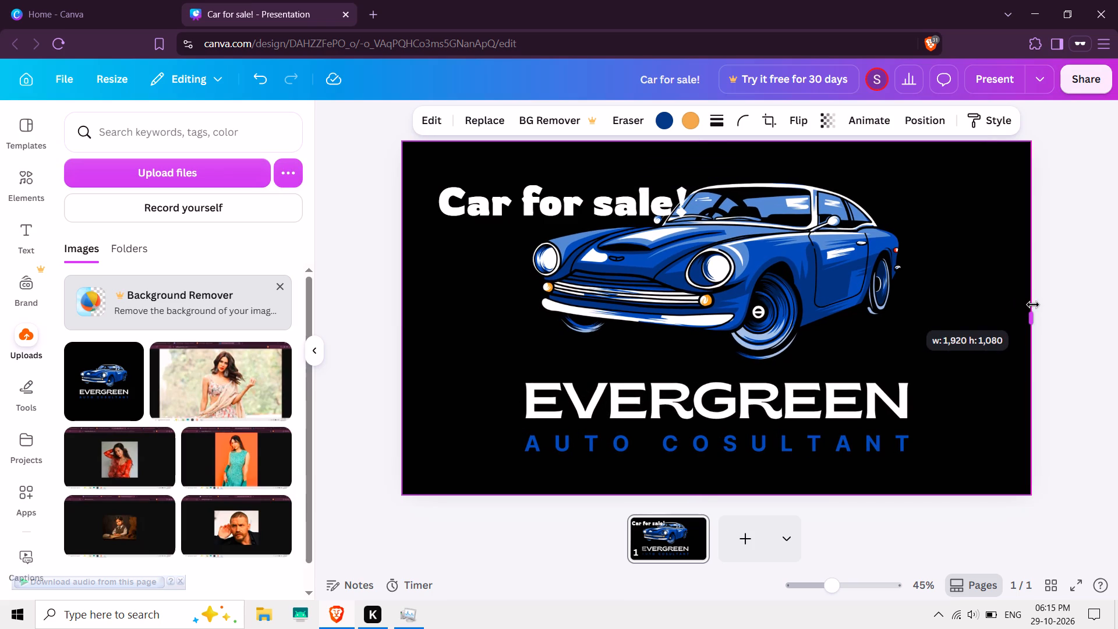
drag(1033, 305, 1034, 305)
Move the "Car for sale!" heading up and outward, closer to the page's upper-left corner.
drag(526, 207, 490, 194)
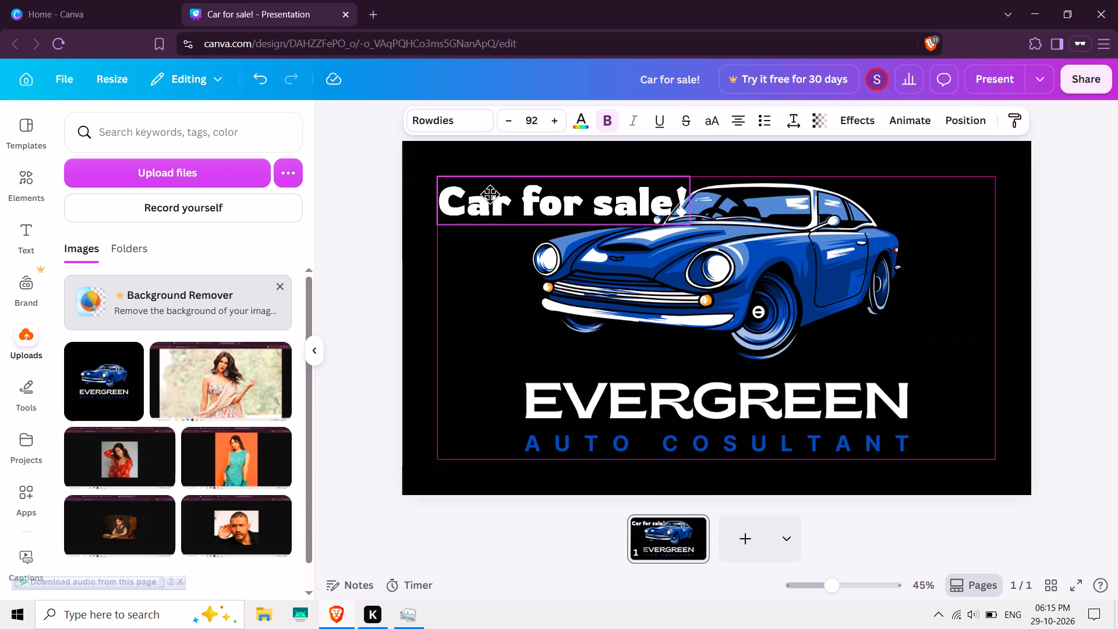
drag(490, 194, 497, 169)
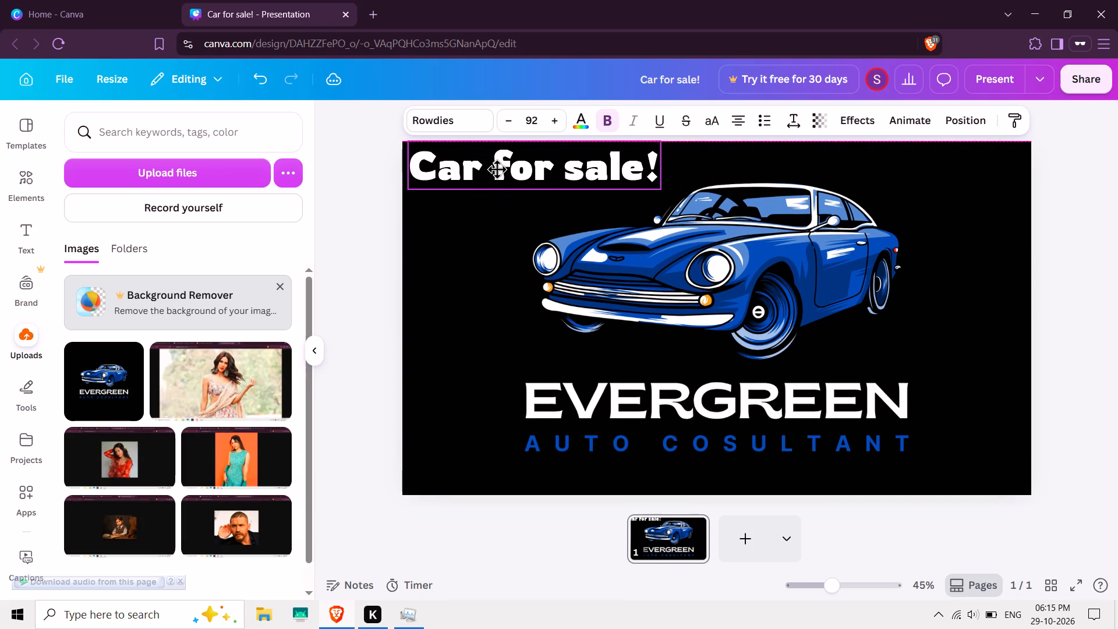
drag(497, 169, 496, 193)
Delete the "Car for sale!" heading from the logo page.
click(553, 237)
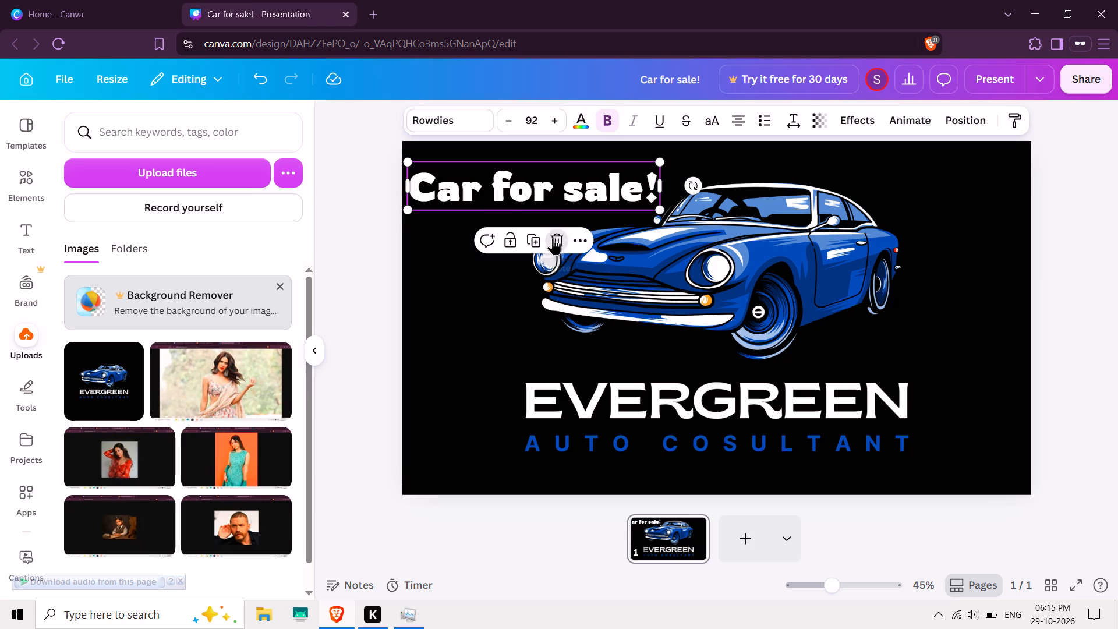
Add a blank black page and move it ahead of the logo page as page 1.
click(731, 538)
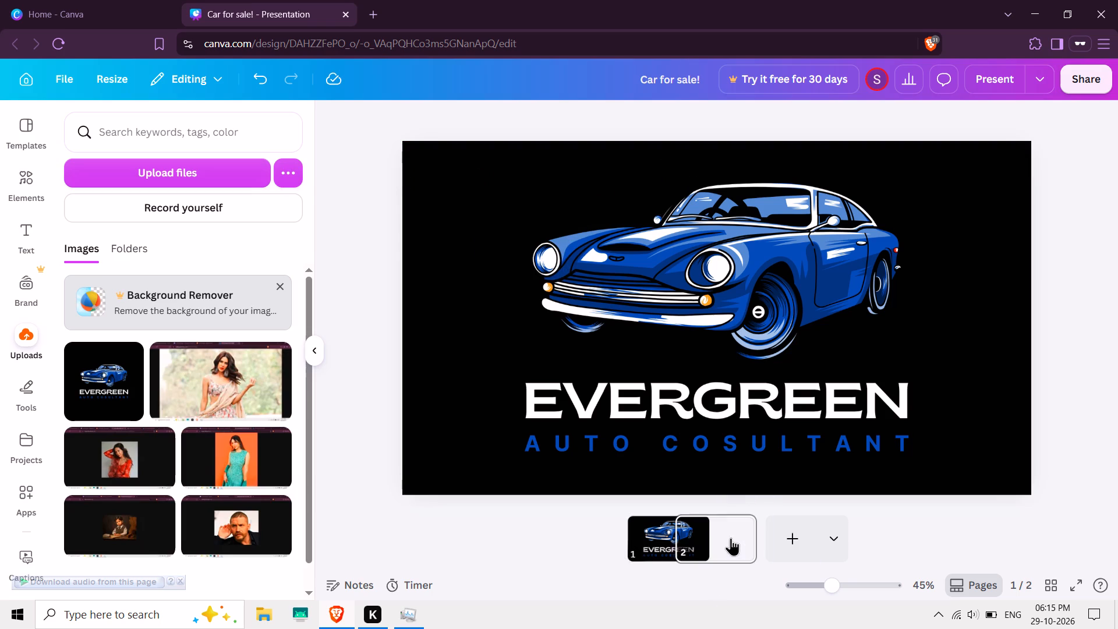
drag(731, 538, 640, 546)
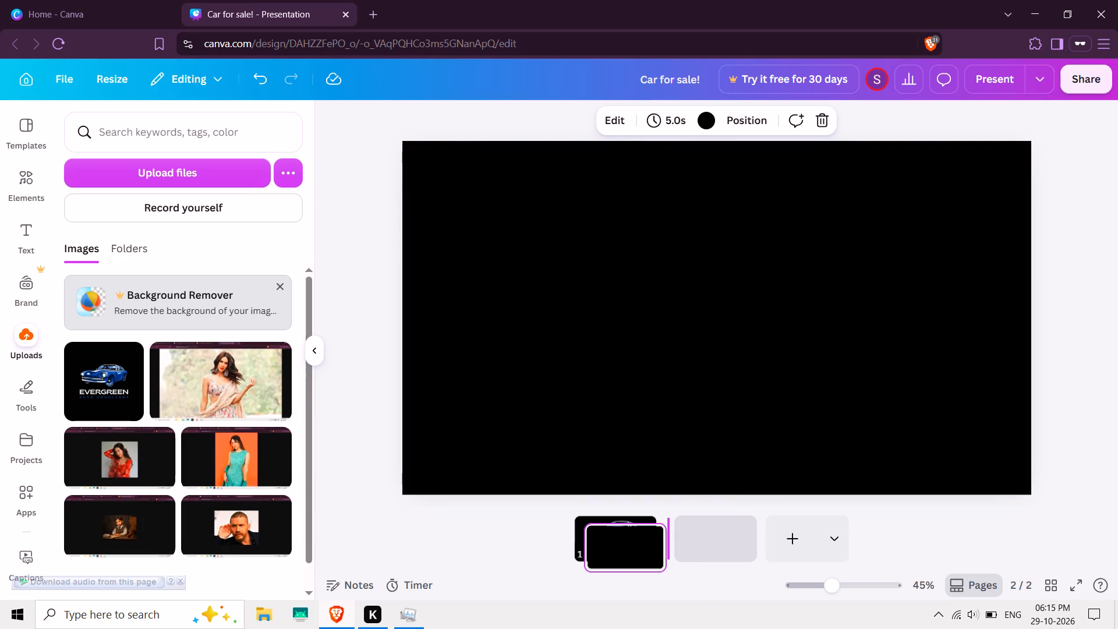
drag(640, 546, 613, 543)
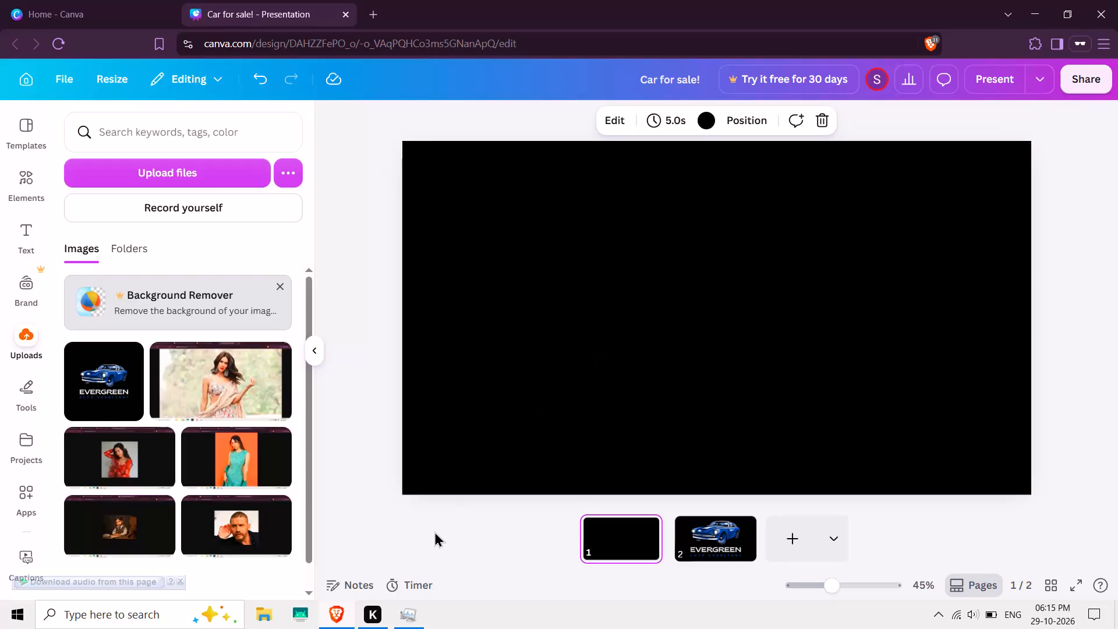
Search the web in a new browser tab for "car for sale" and open the image results.
click(367, 16)
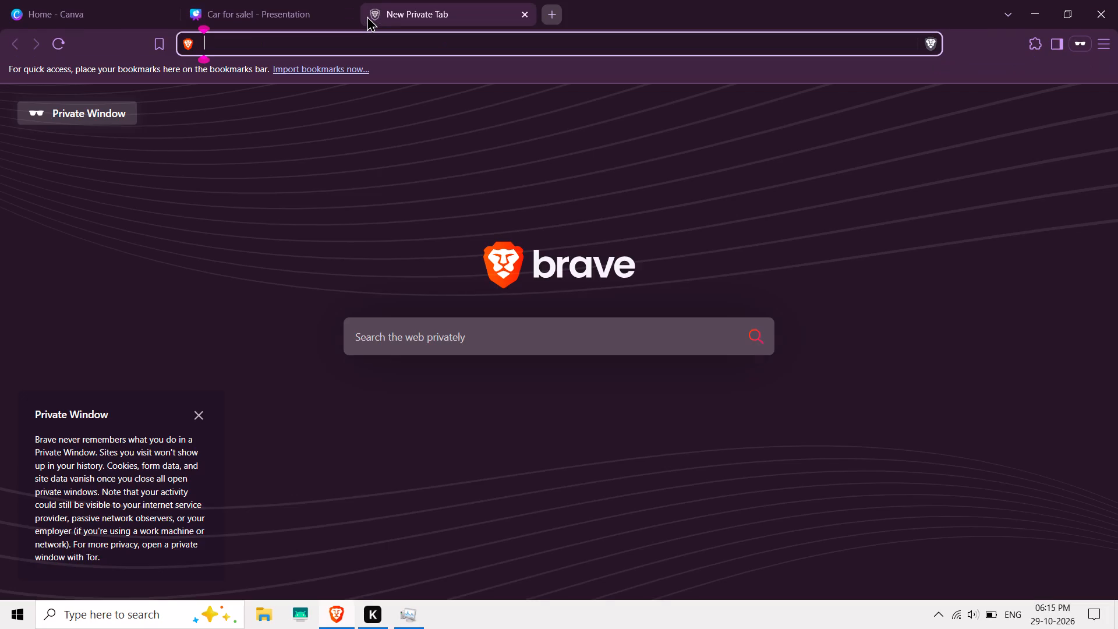
text(car for sale)
key(Return)
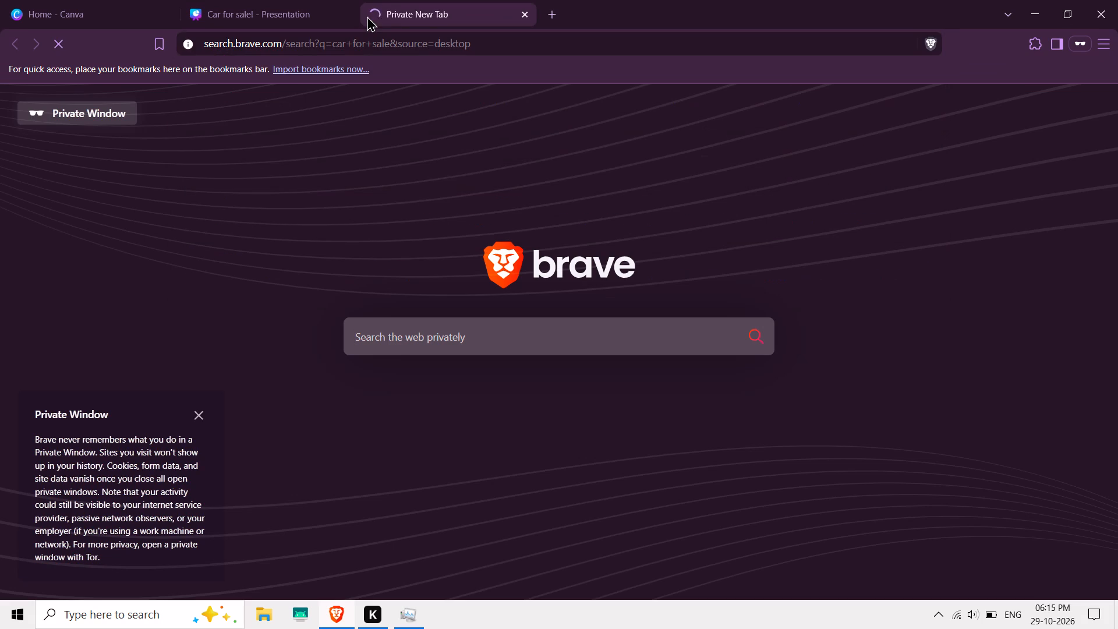
click(312, 20)
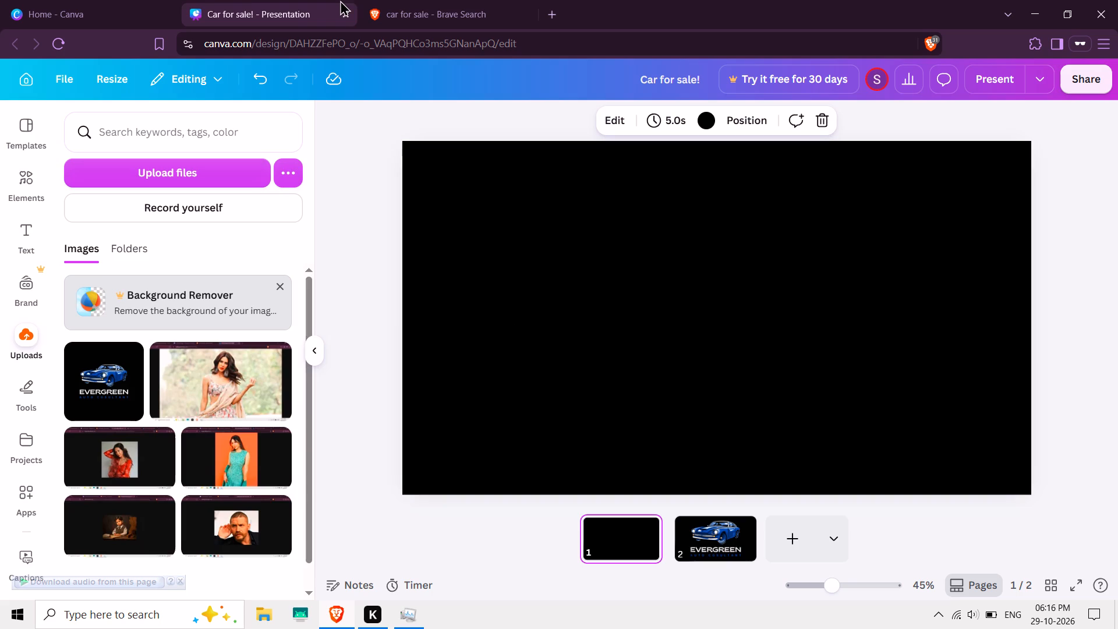
click(387, 1)
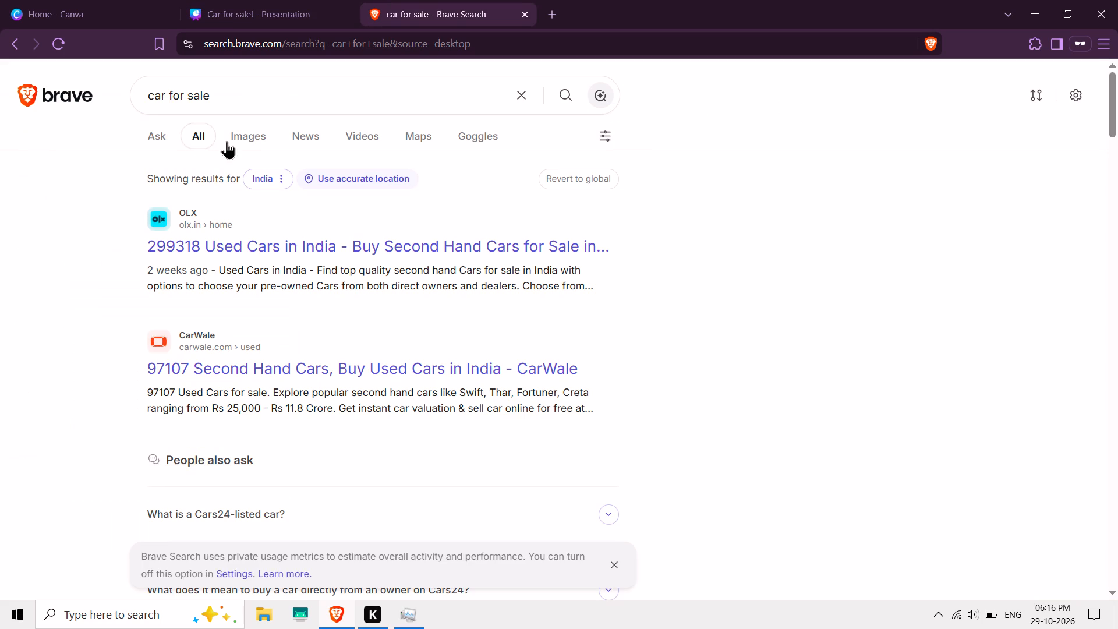
click(238, 140)
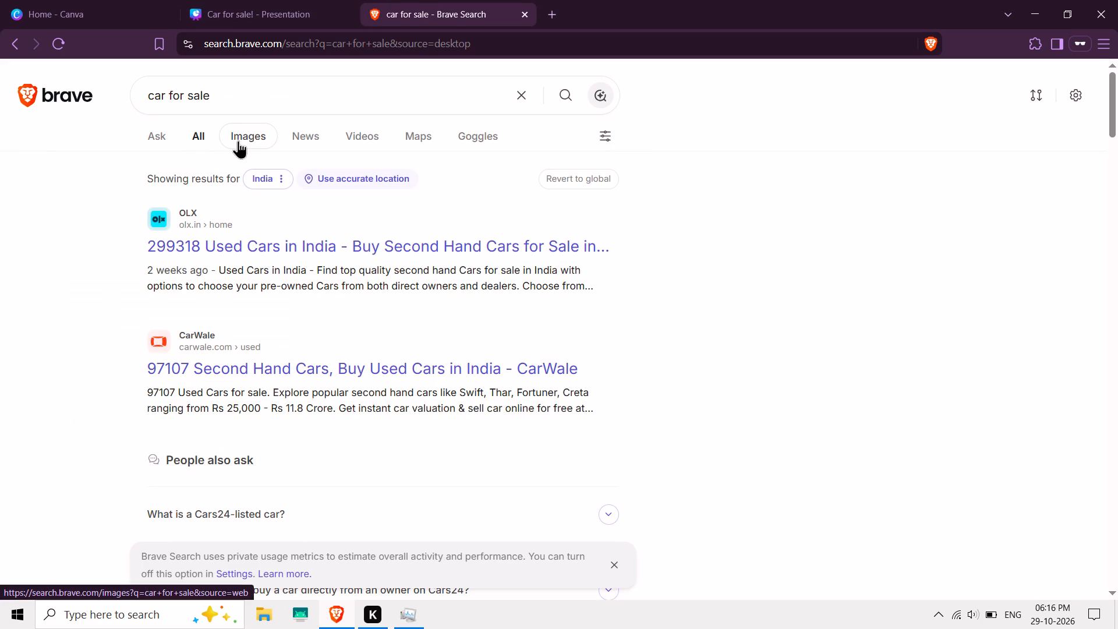
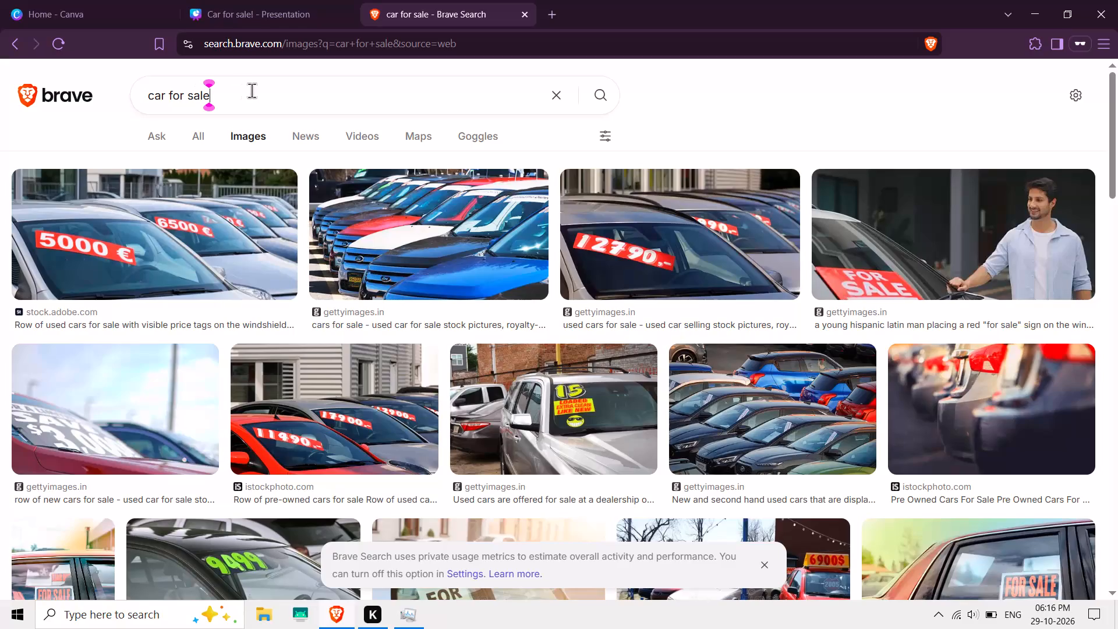
Change the image search to "car for sale presentation" and look through the results for slide design ideas.
key(space)
text(presentat)
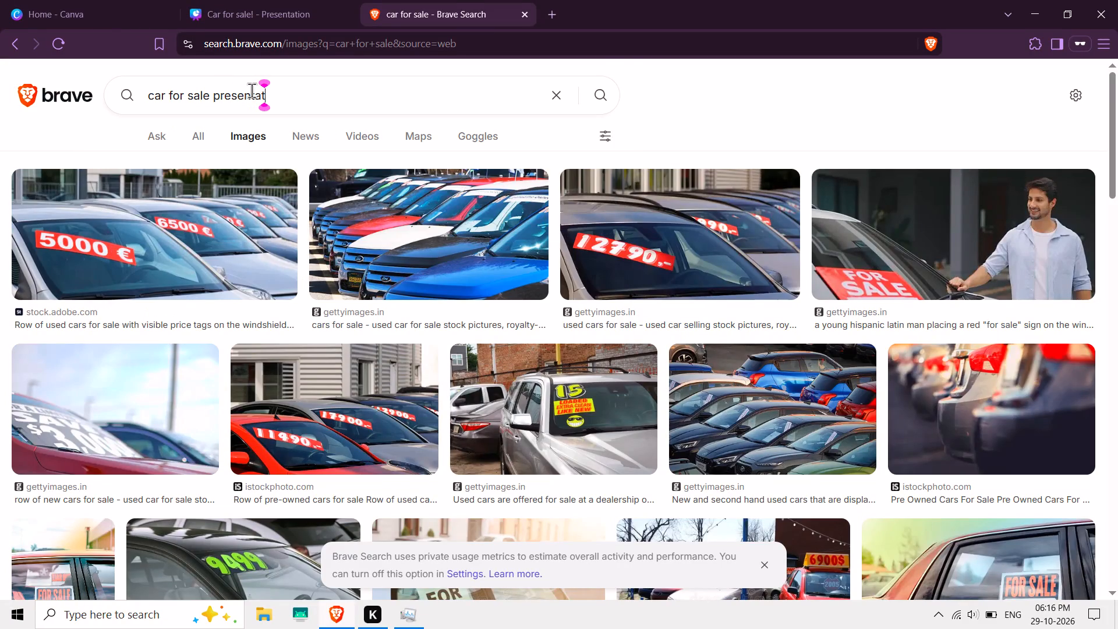
text(on)
key(Return)
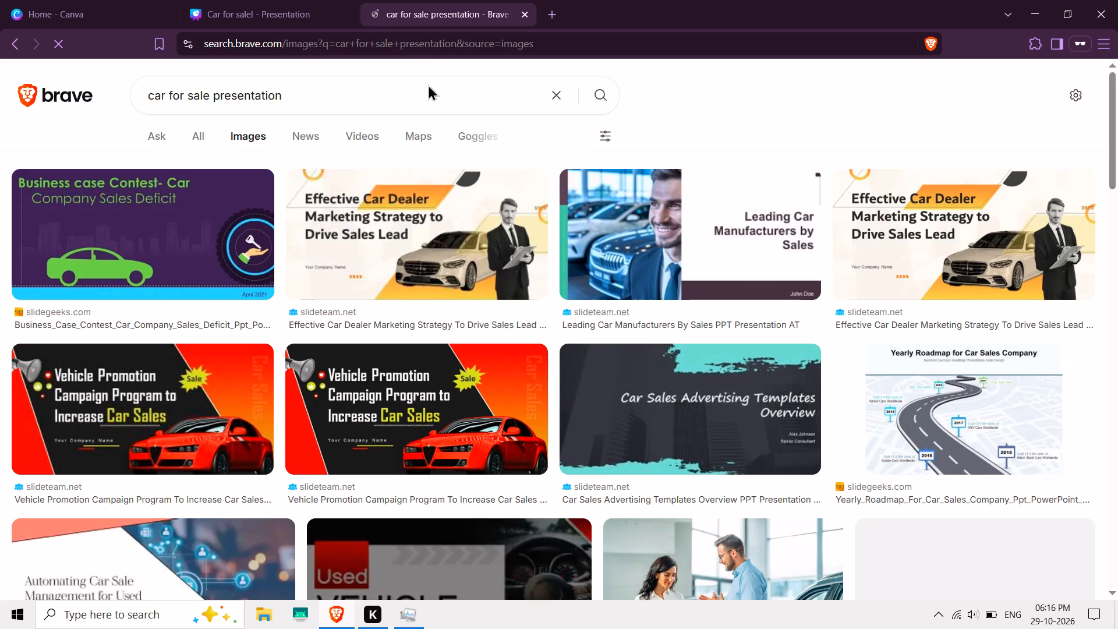
click(1117, 327)
click(1117, 327)
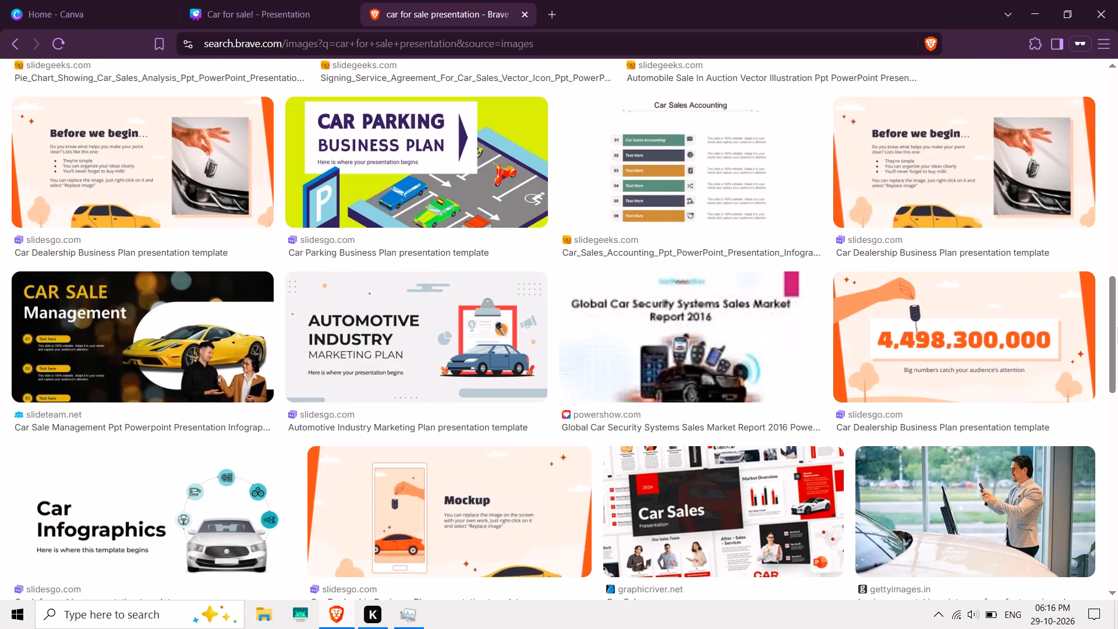
click(1117, 327)
drag(1117, 327, 1092, 464)
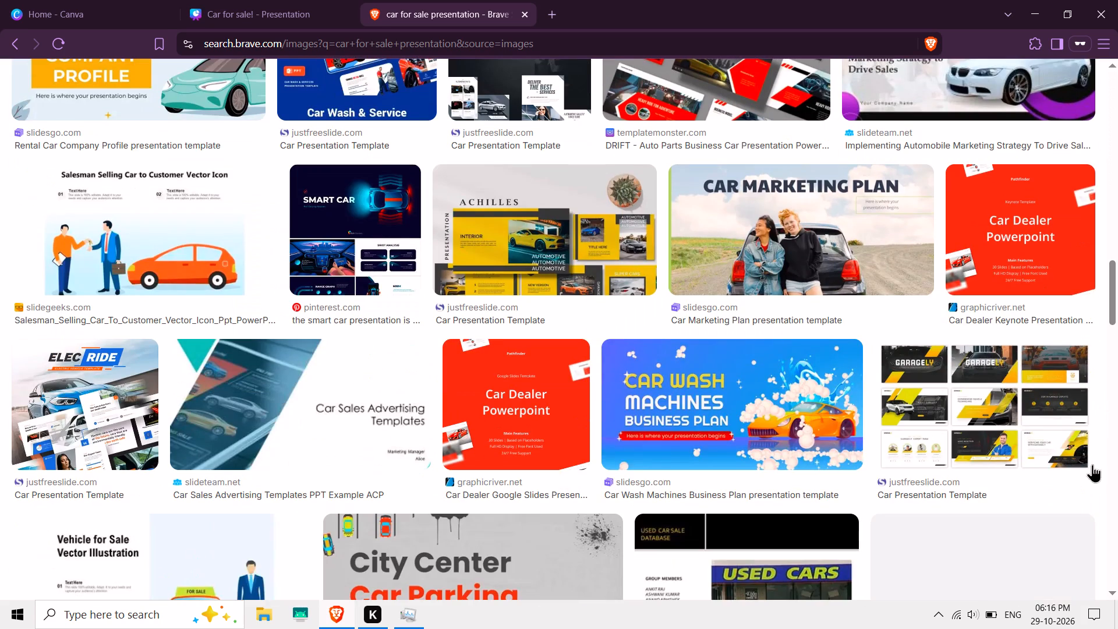
click(1117, 390)
click(1117, 390)
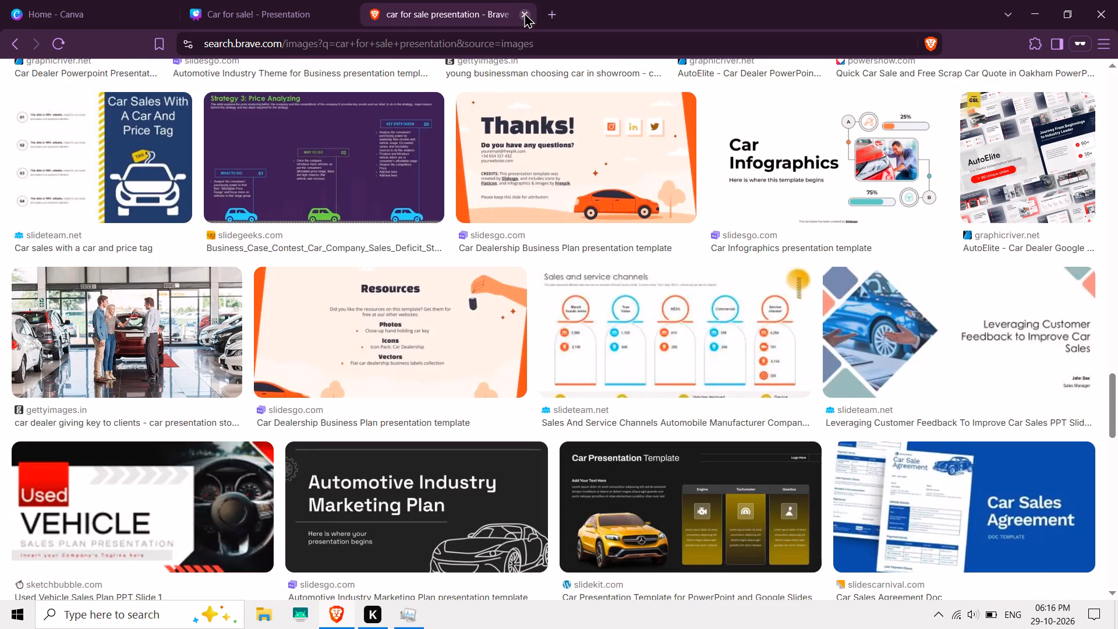
triple_click(1117, 158)
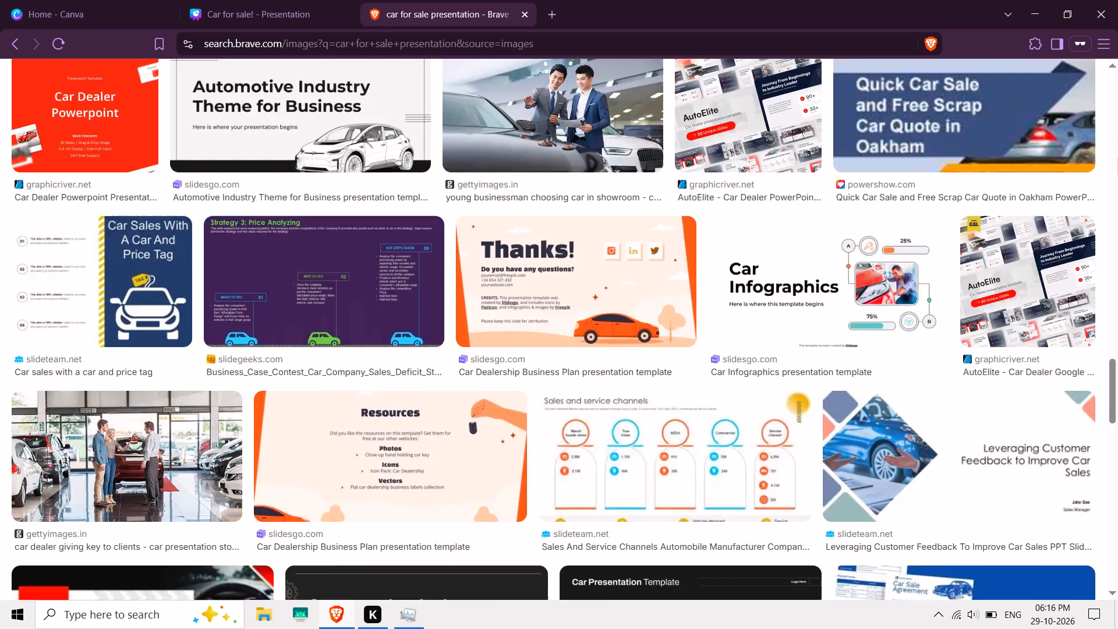
double_click(1117, 158)
drag(1117, 158, 1108, 78)
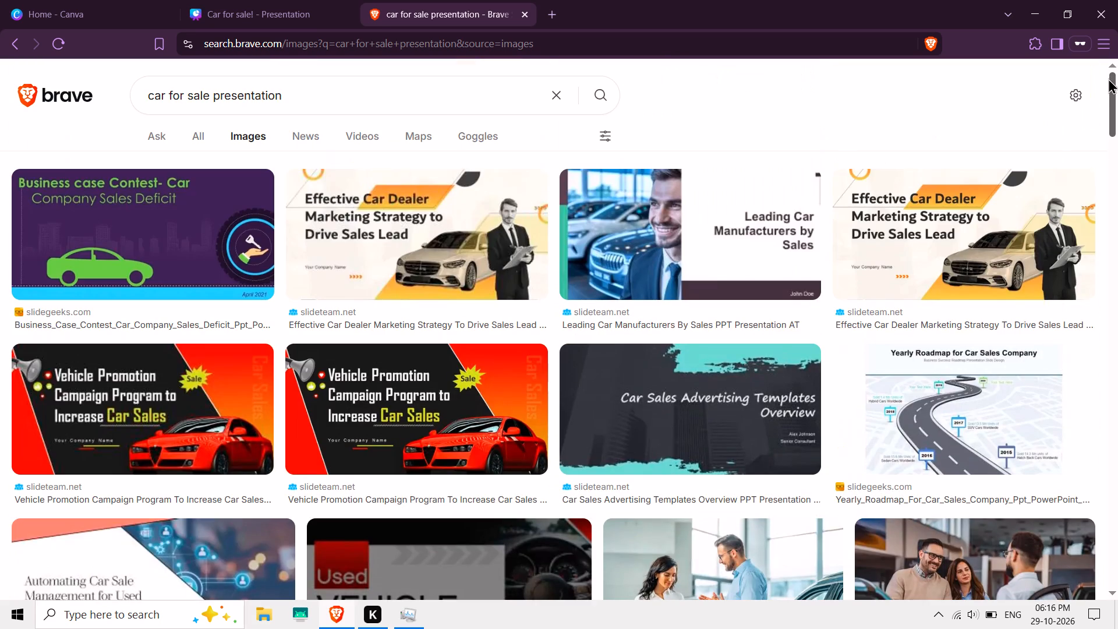
Search images for "background image hd" and look through the background results.
triple_click(296, 112)
click(296, 112)
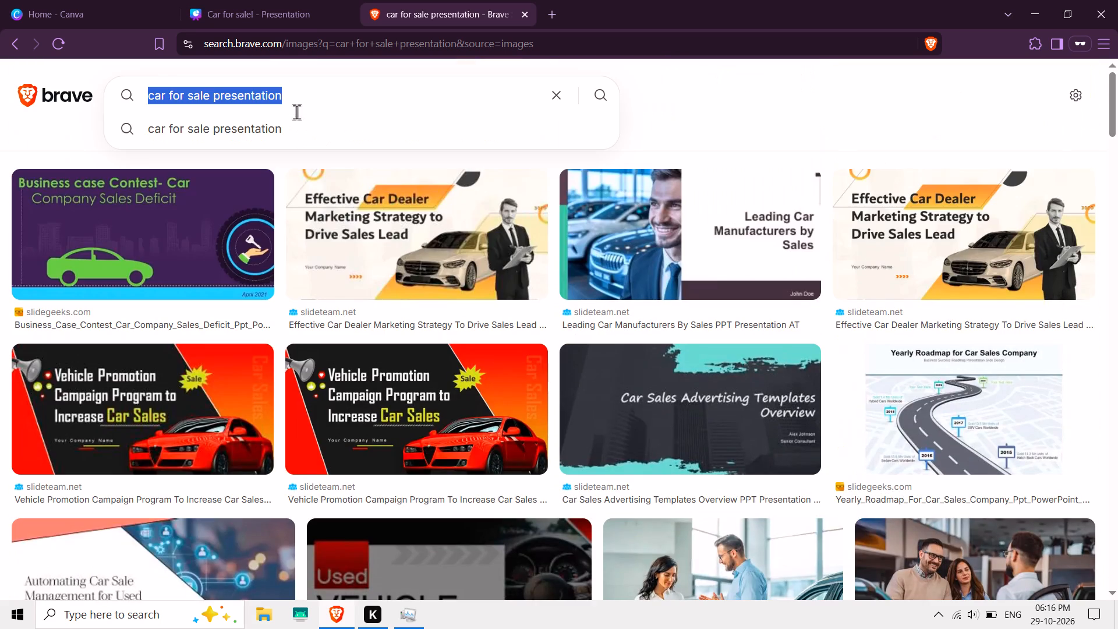
text(bac)
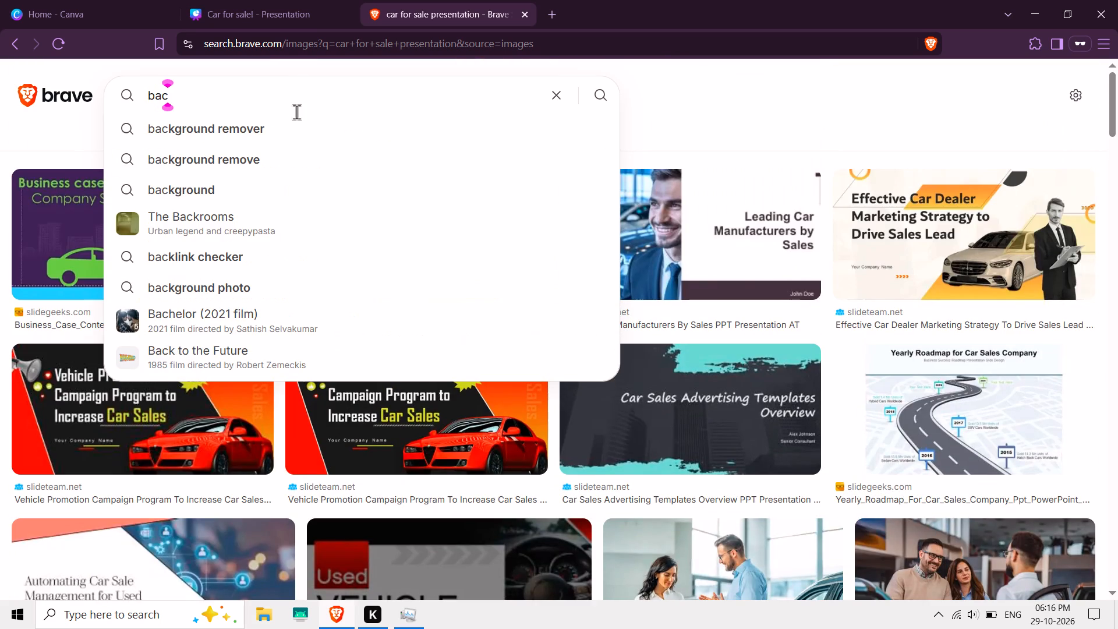
key(k)
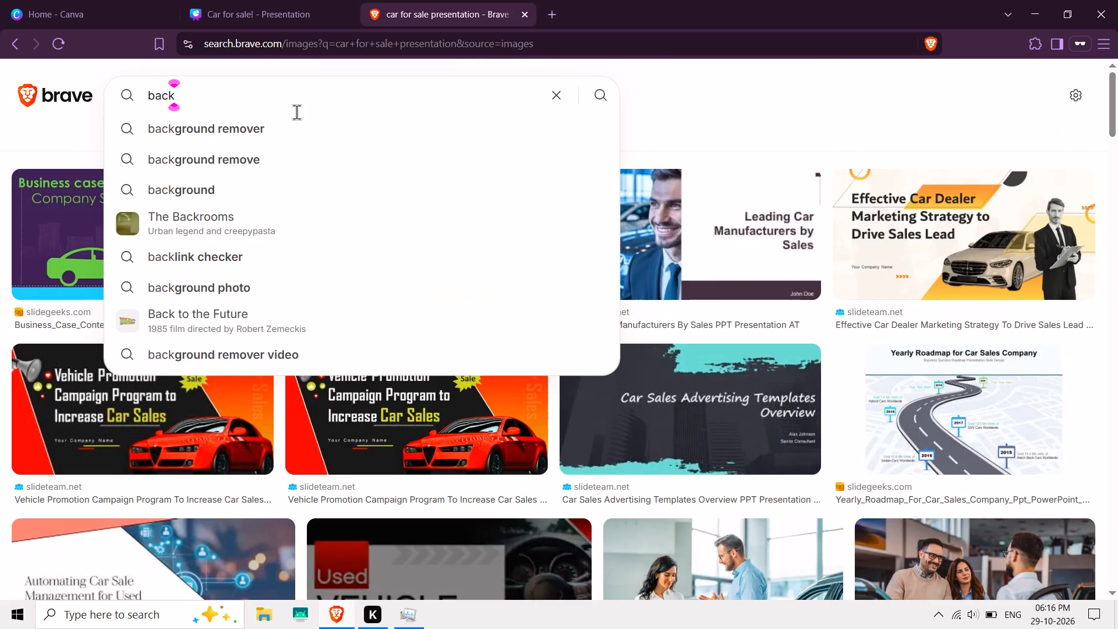
key(Down)
key(Down)
key(Down)
key(space)
text(image hd)
key(Return)
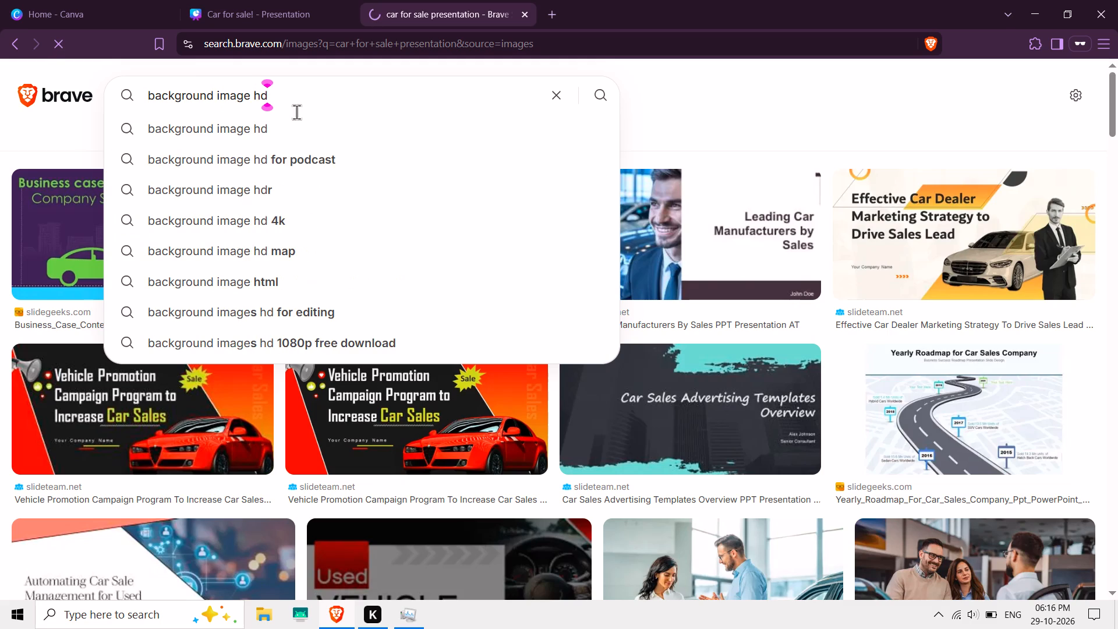
click(234, 0)
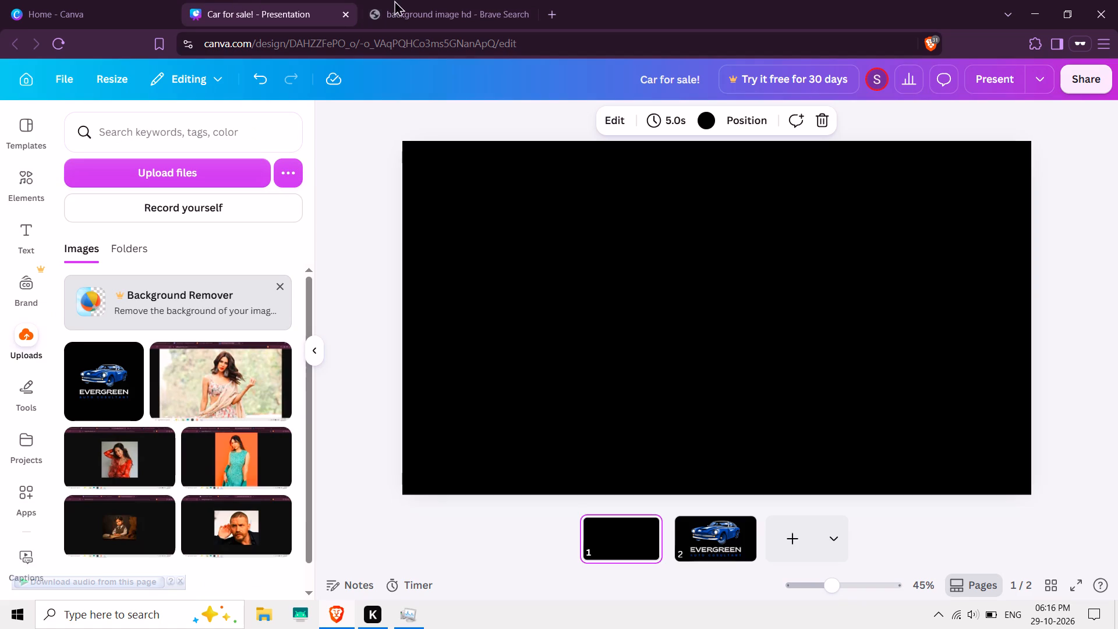
click(443, 6)
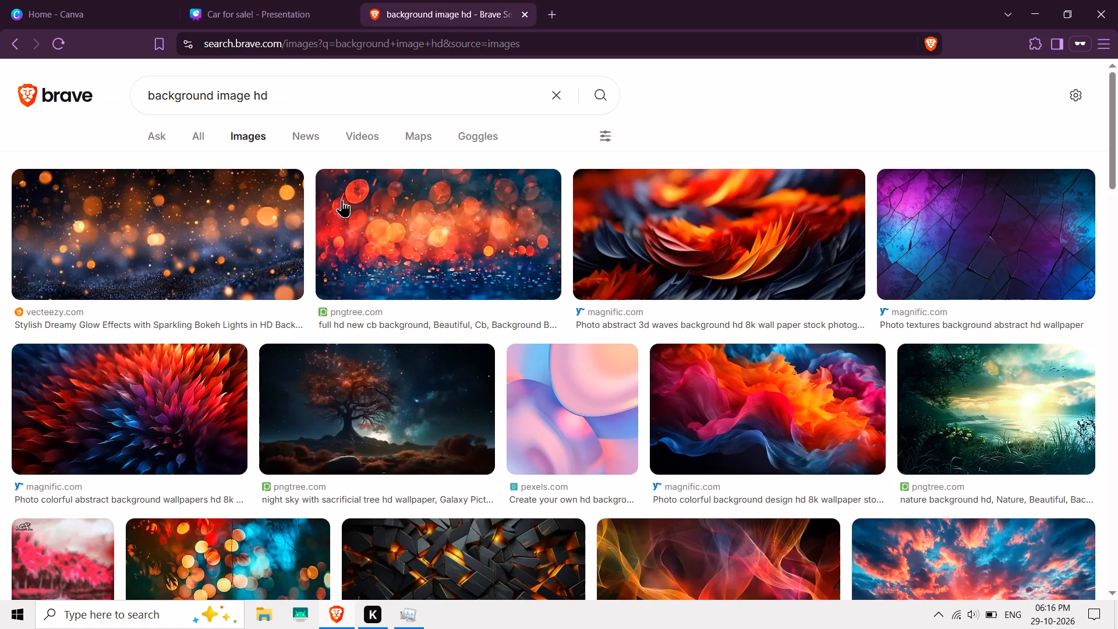
click(1117, 354)
click(1117, 354)
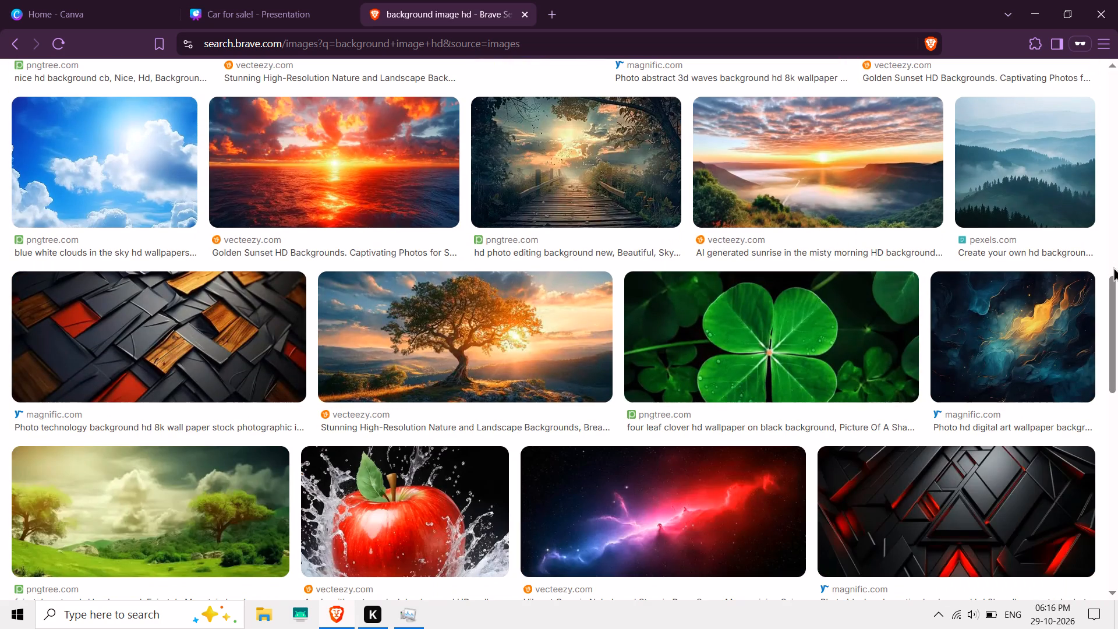
drag(1117, 304, 1106, 109)
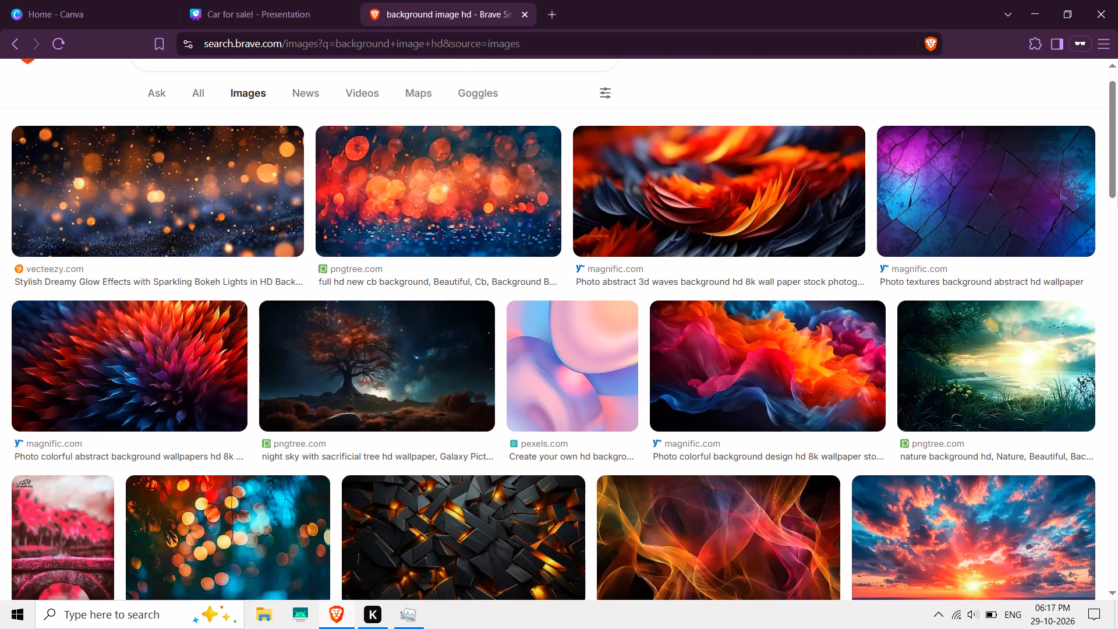
Refine the image search to "background image hd rich" and look through the results.
drag(1117, 199, 1114, 164)
double_click(1114, 164)
drag(1114, 164, 1111, 111)
click(337, 85)
key(space)
text(rich)
key(Return)
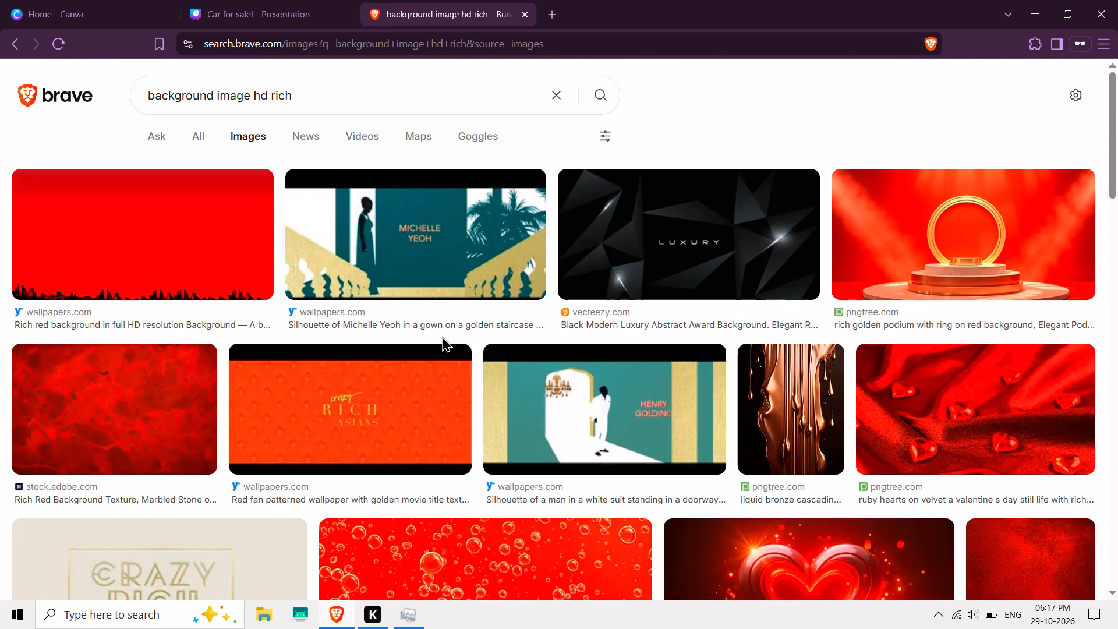
click(1117, 304)
drag(1117, 270, 1116, 302)
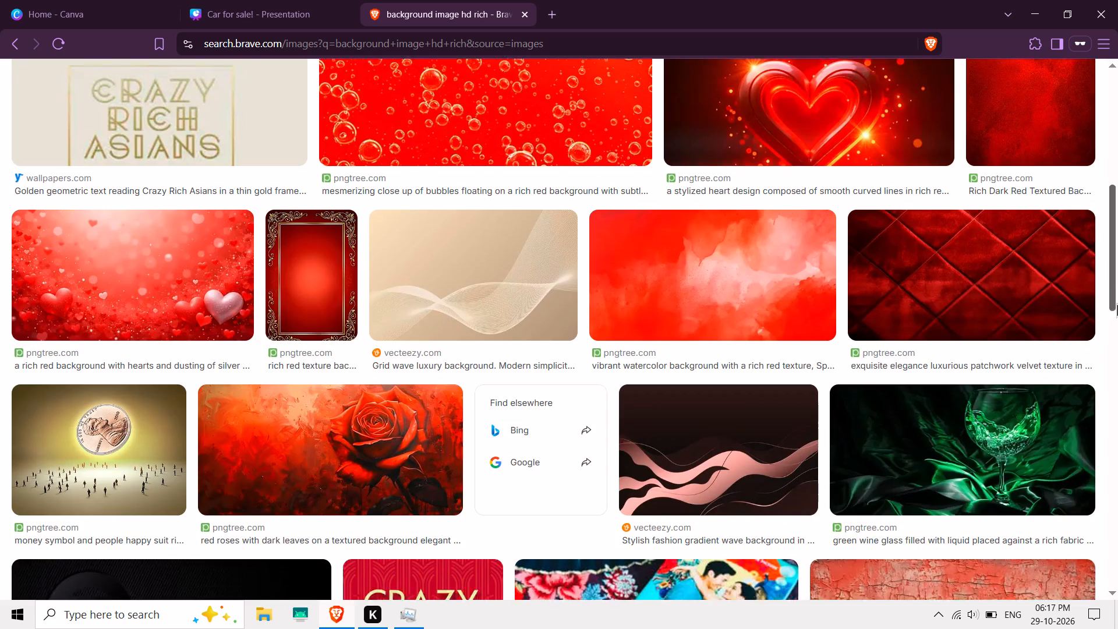
drag(1116, 302, 1065, 96)
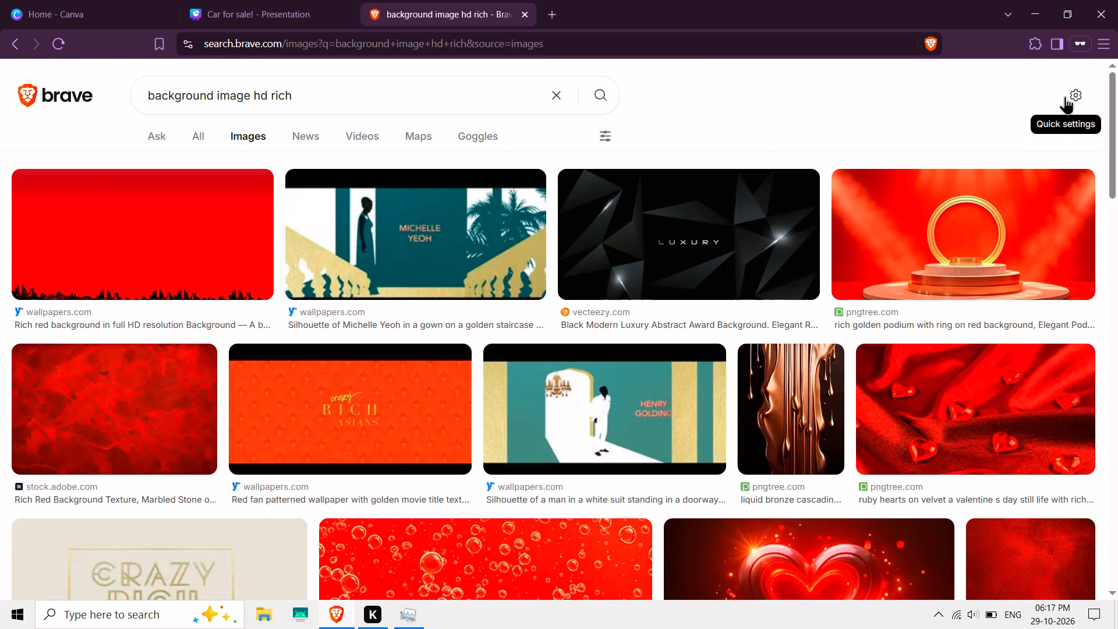
Preview the rich red marbled texture and related red backgrounds, and open the source page on Adobe Stock.
click(141, 380)
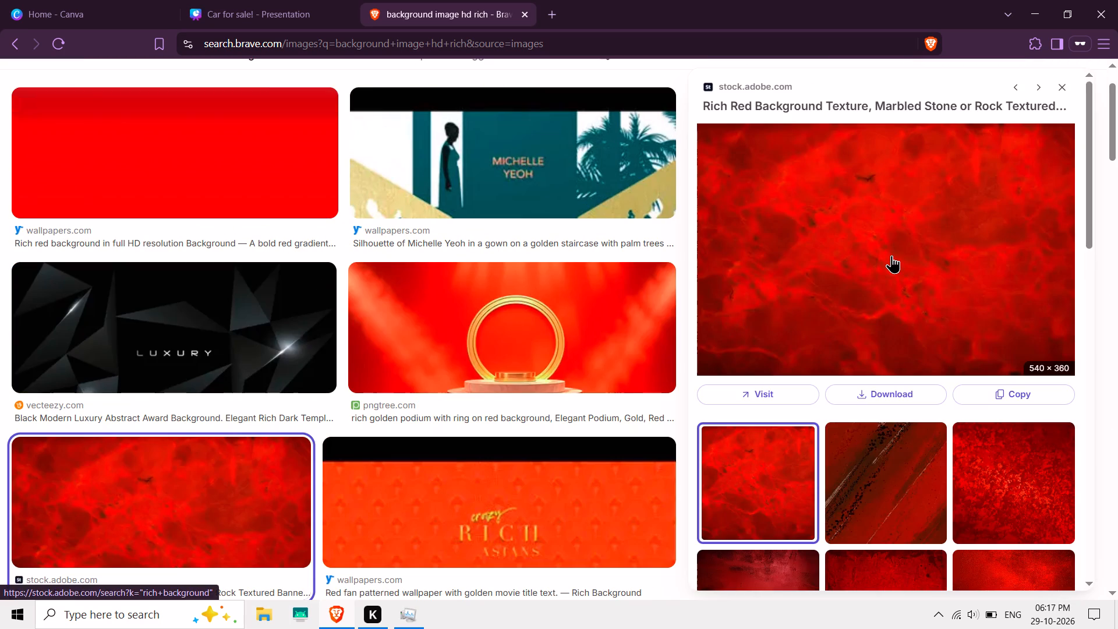
click(894, 498)
click(974, 497)
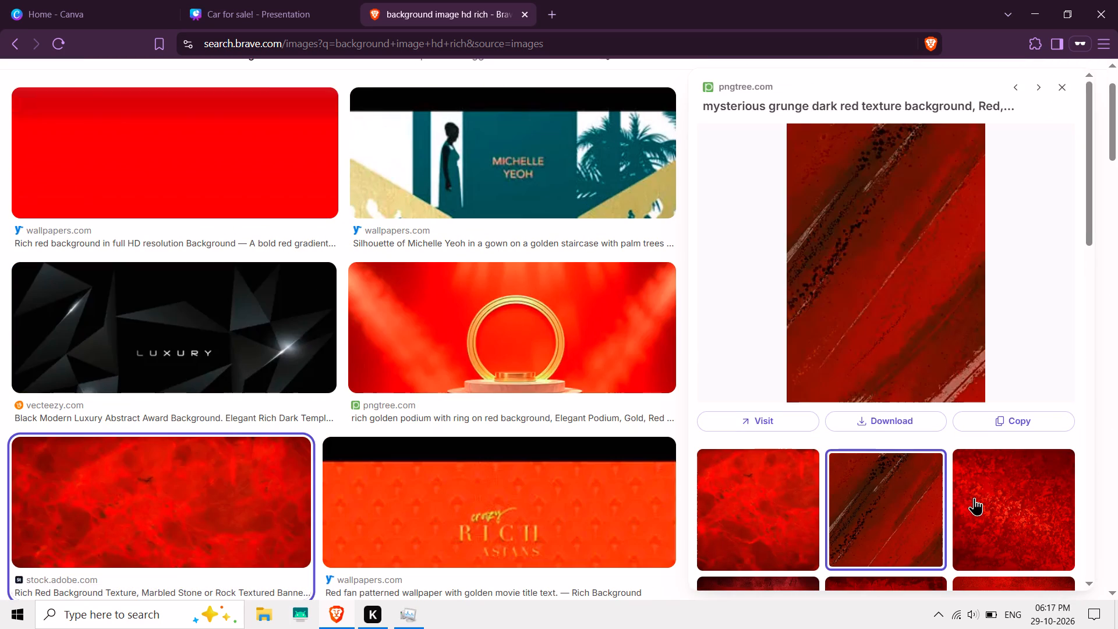
click(882, 299)
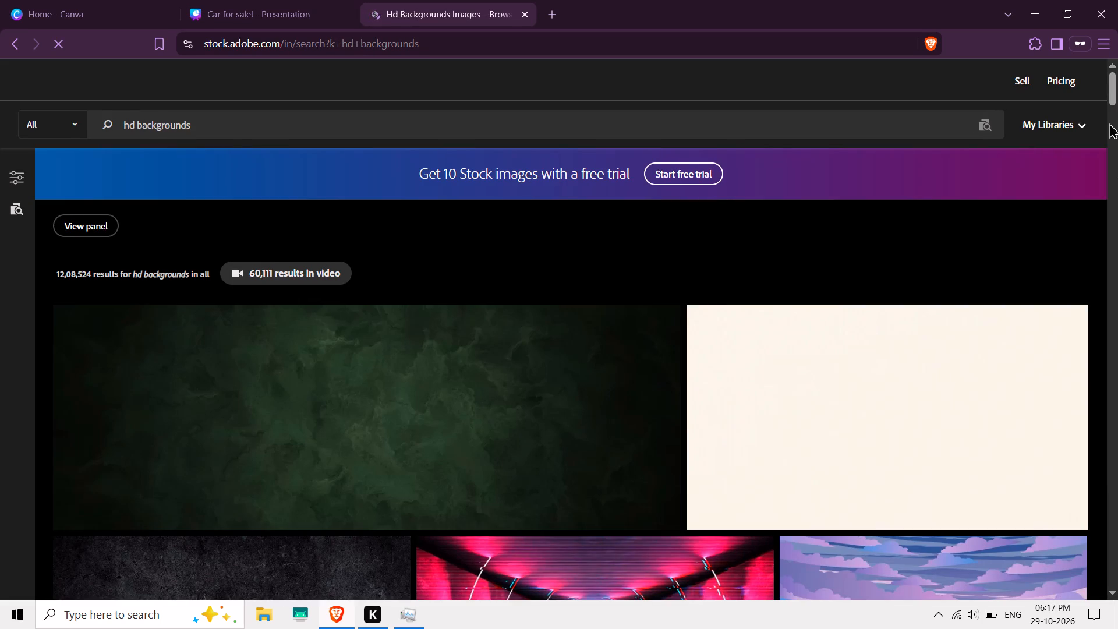
Browse the "hd backgrounds" results on Adobe Stock and inspect the futuristic neon sports car image.
drag(1111, 98, 1115, 156)
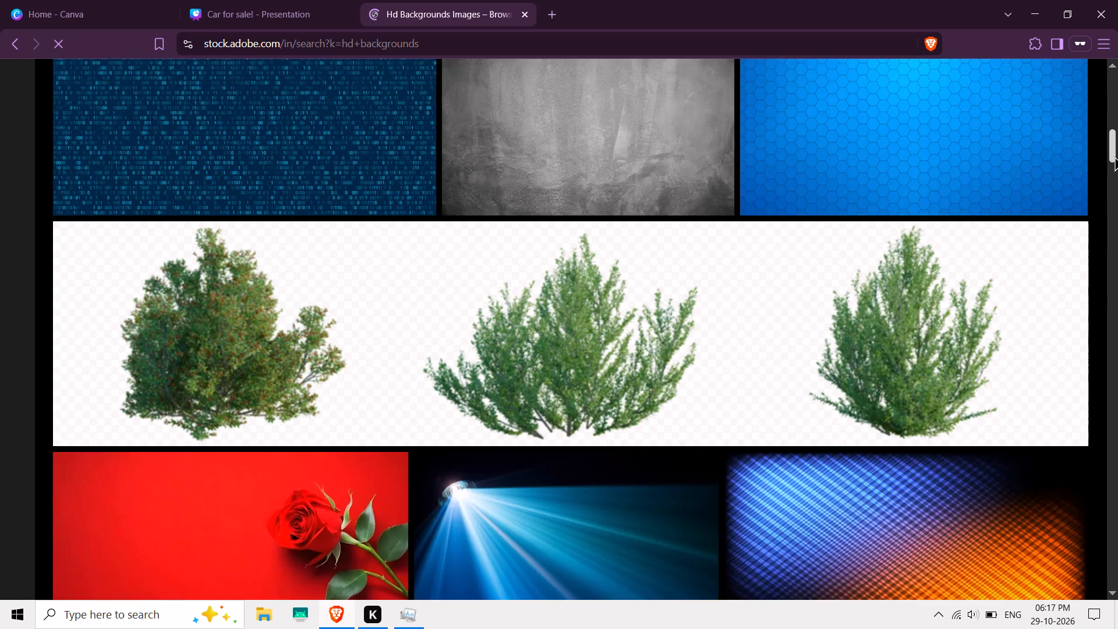
drag(1115, 156, 1106, 104)
drag(1112, 91, 1084, 261)
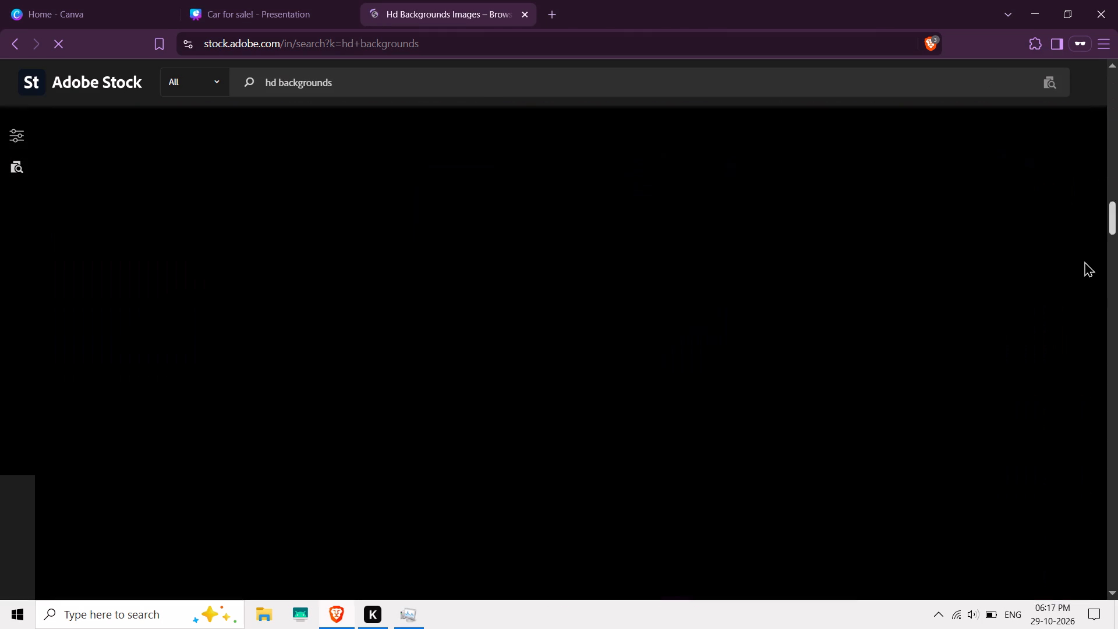
drag(1084, 261, 1081, 84)
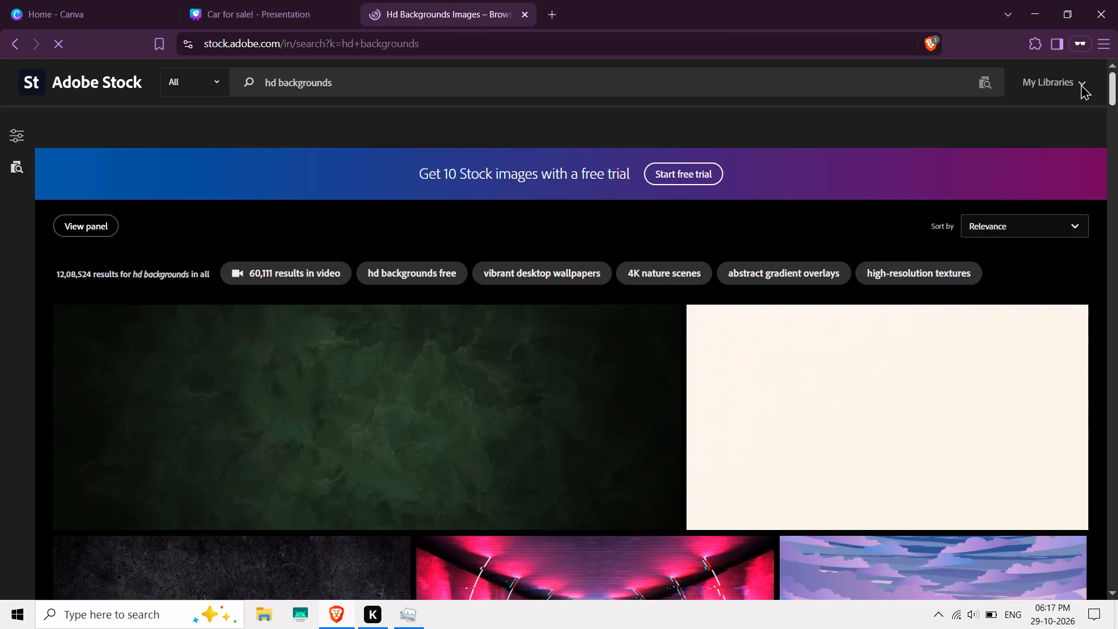
drag(1081, 84, 1082, 89)
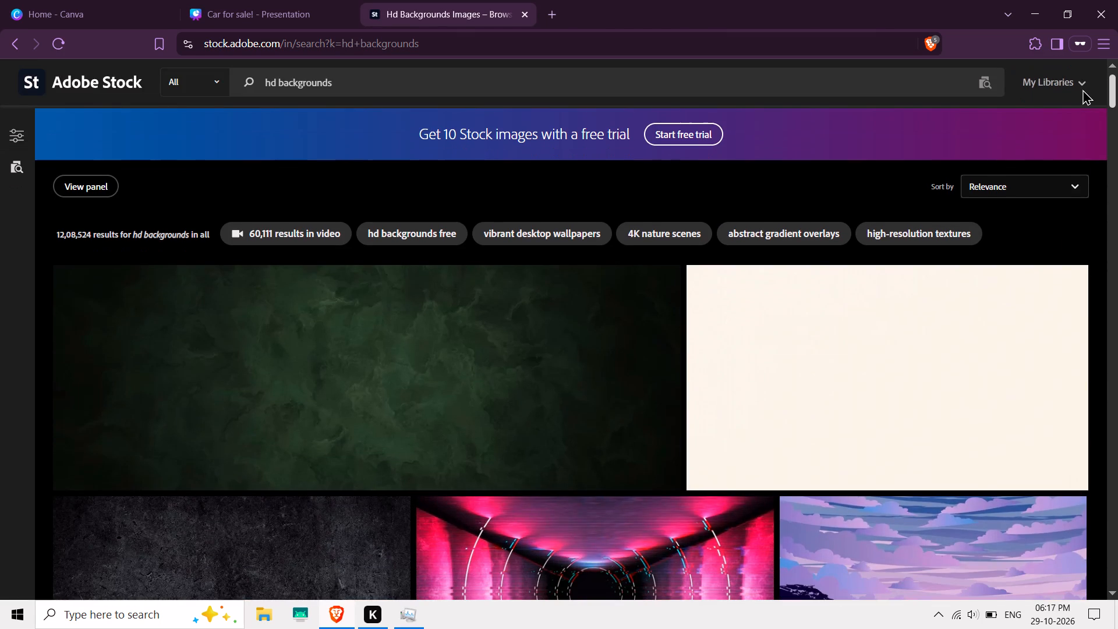
drag(1082, 89, 1061, 216)
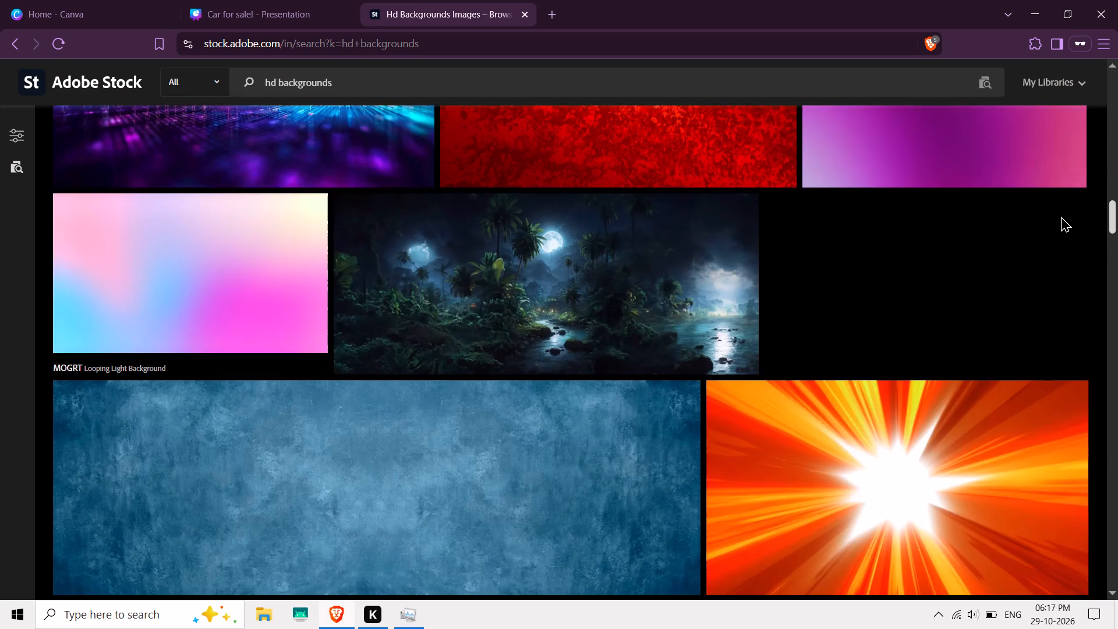
drag(1061, 216, 1057, 248)
click(487, 359)
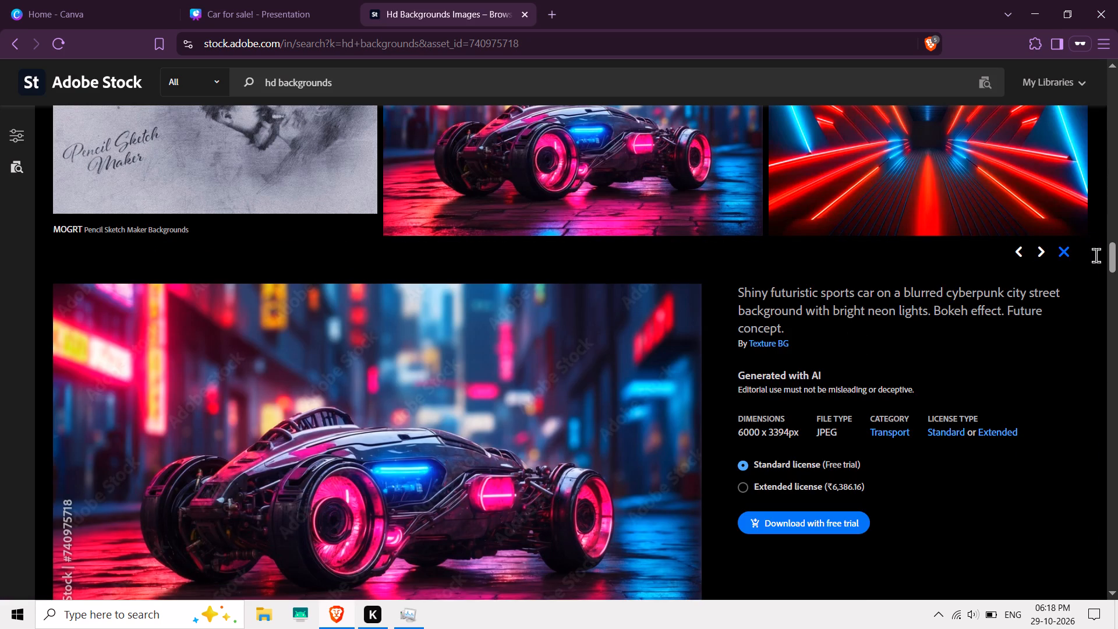
drag(1113, 255, 1113, 262)
drag(1113, 262, 1110, 236)
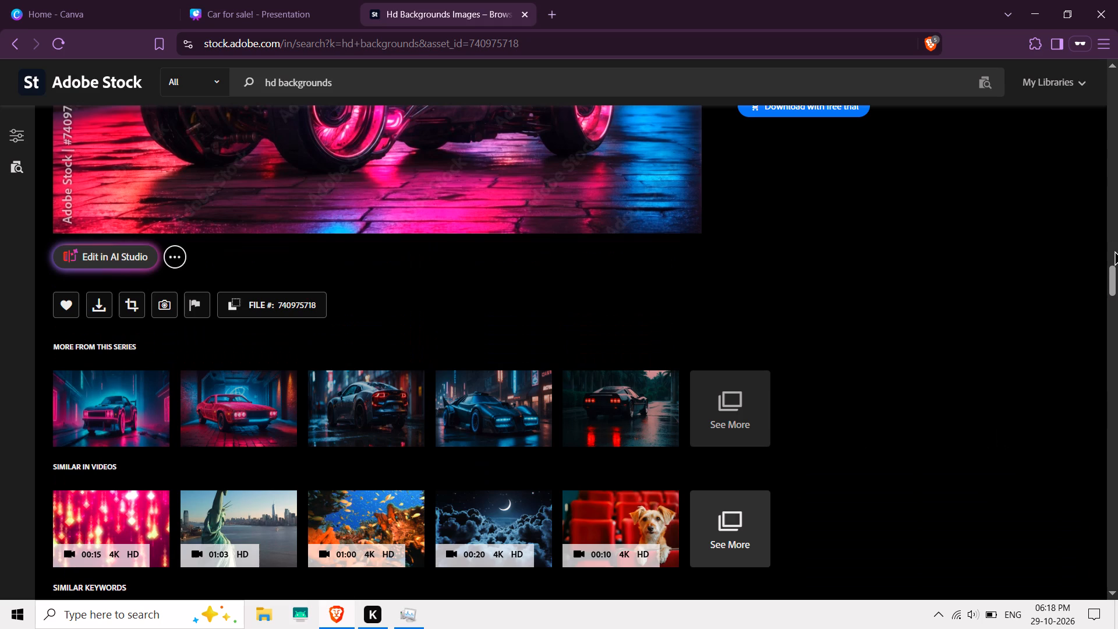
drag(1114, 278, 1109, 292)
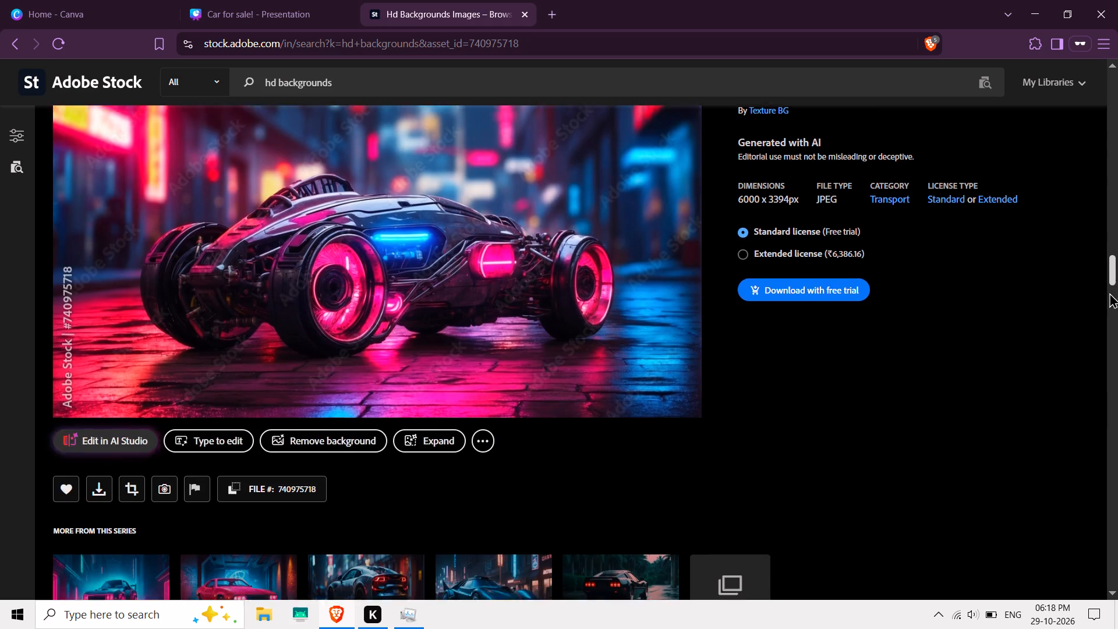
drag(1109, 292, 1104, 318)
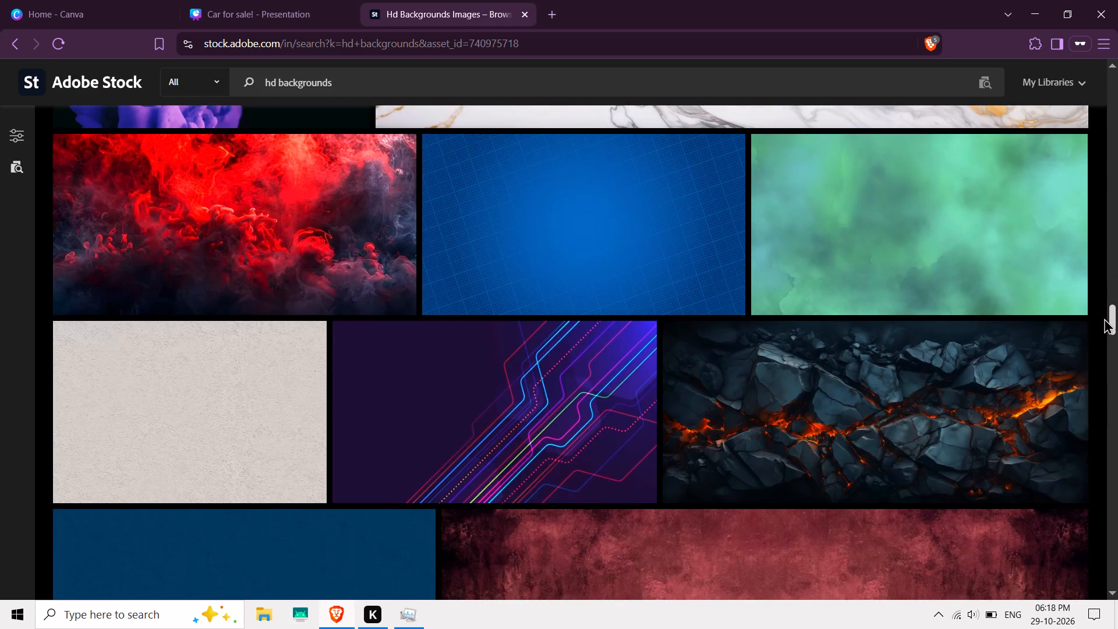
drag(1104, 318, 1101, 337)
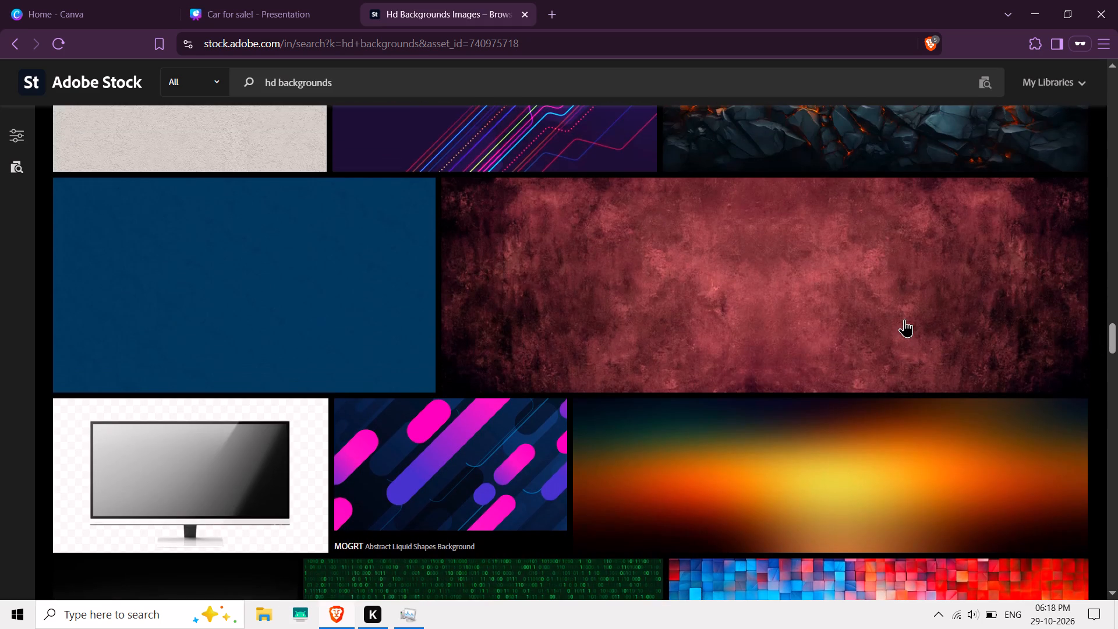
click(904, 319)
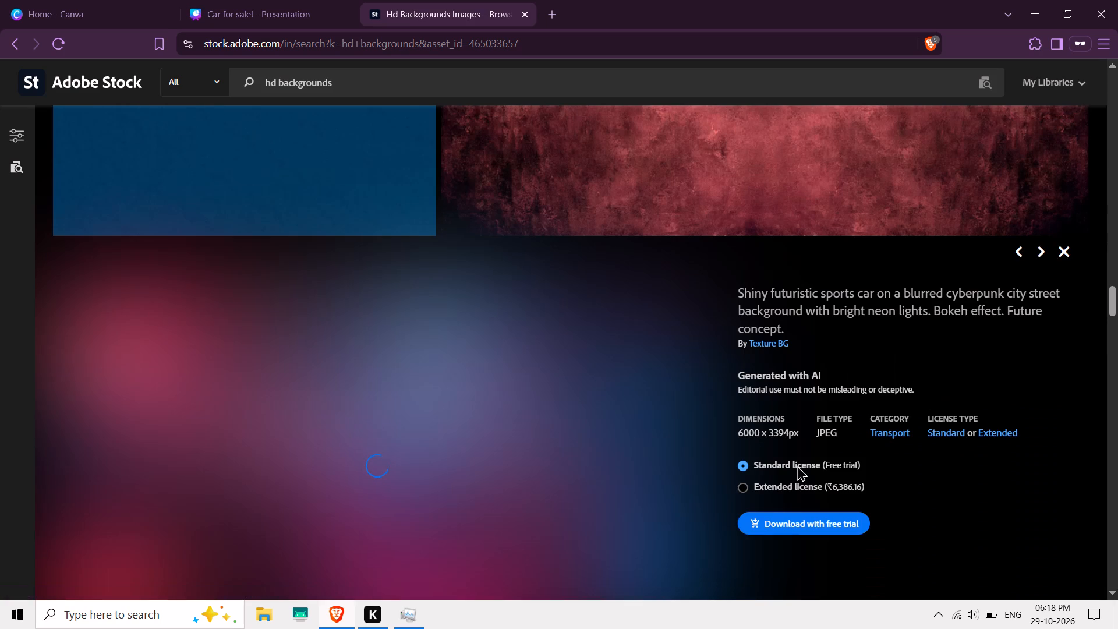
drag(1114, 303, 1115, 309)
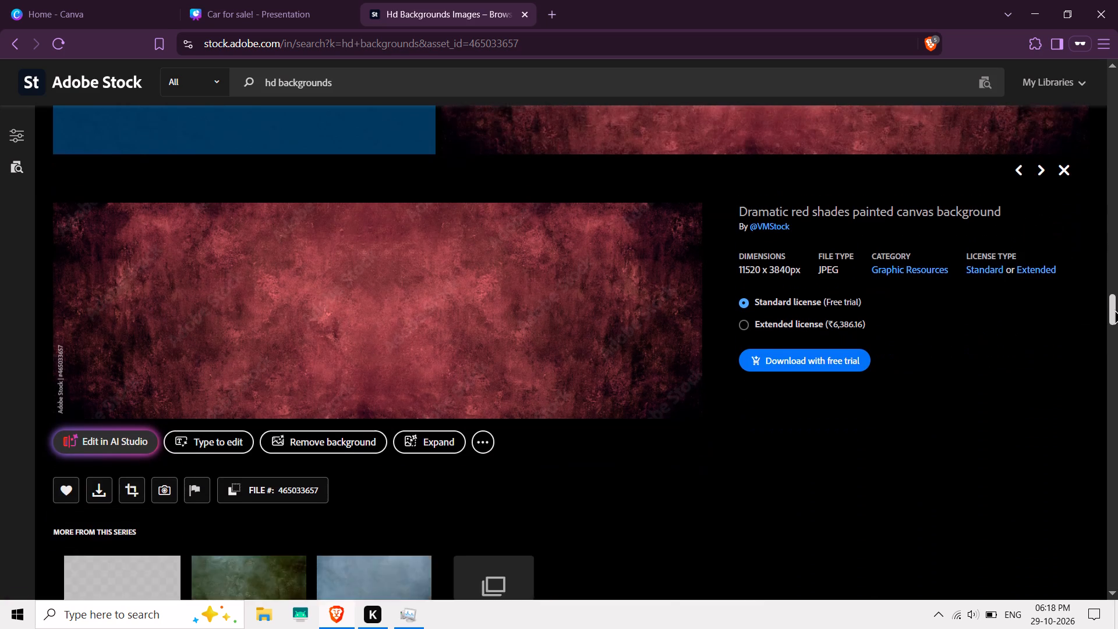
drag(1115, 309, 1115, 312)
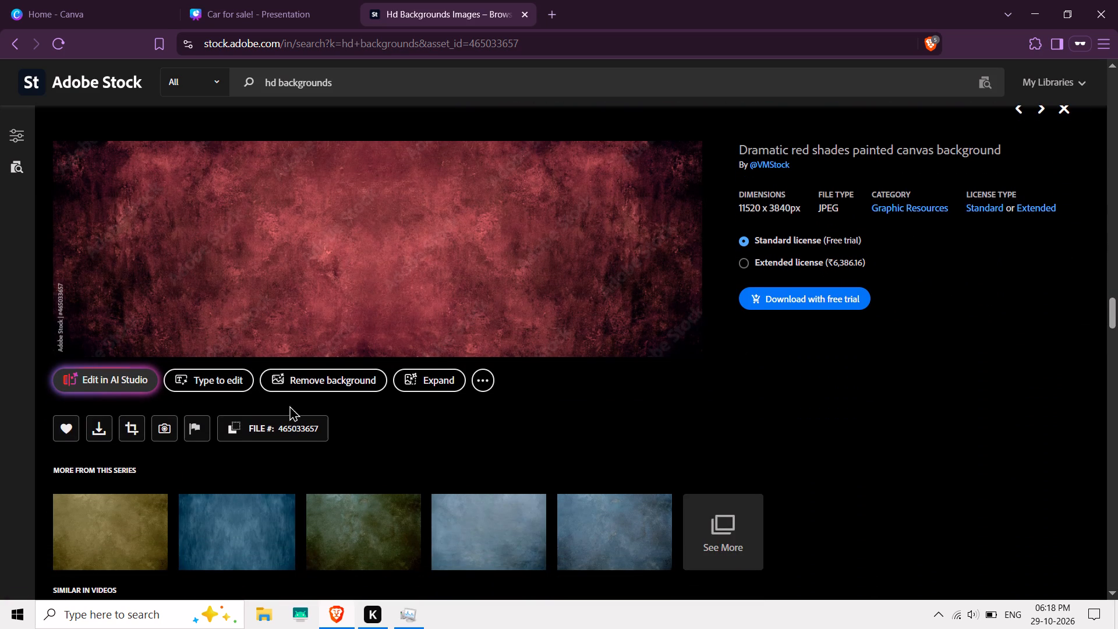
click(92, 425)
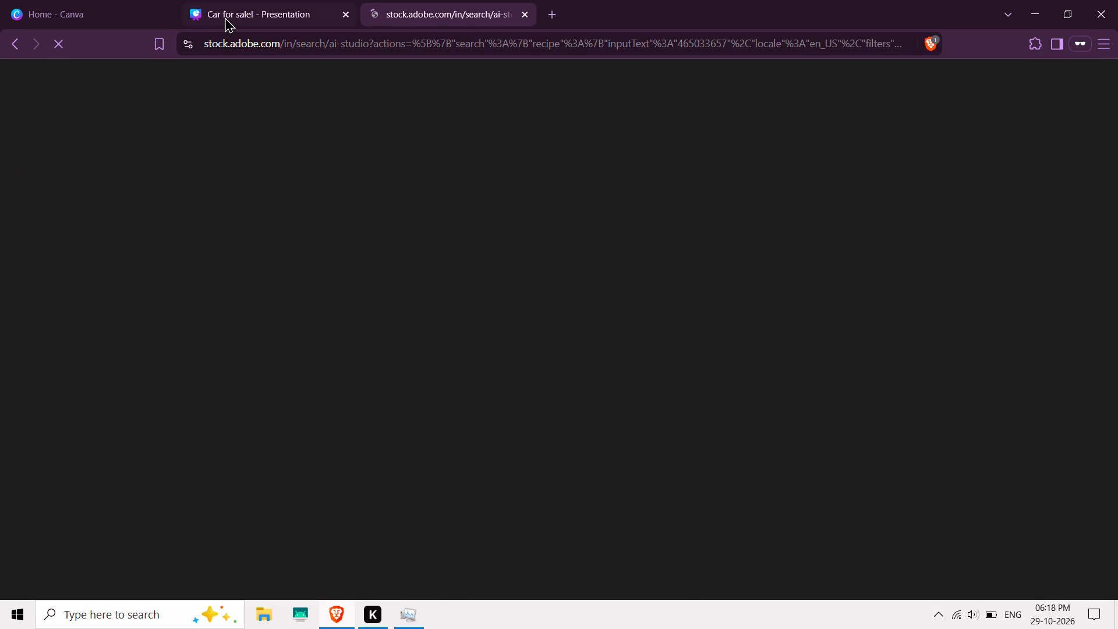
Return to the "Car for sale!" presentation in Canva.
click(225, 17)
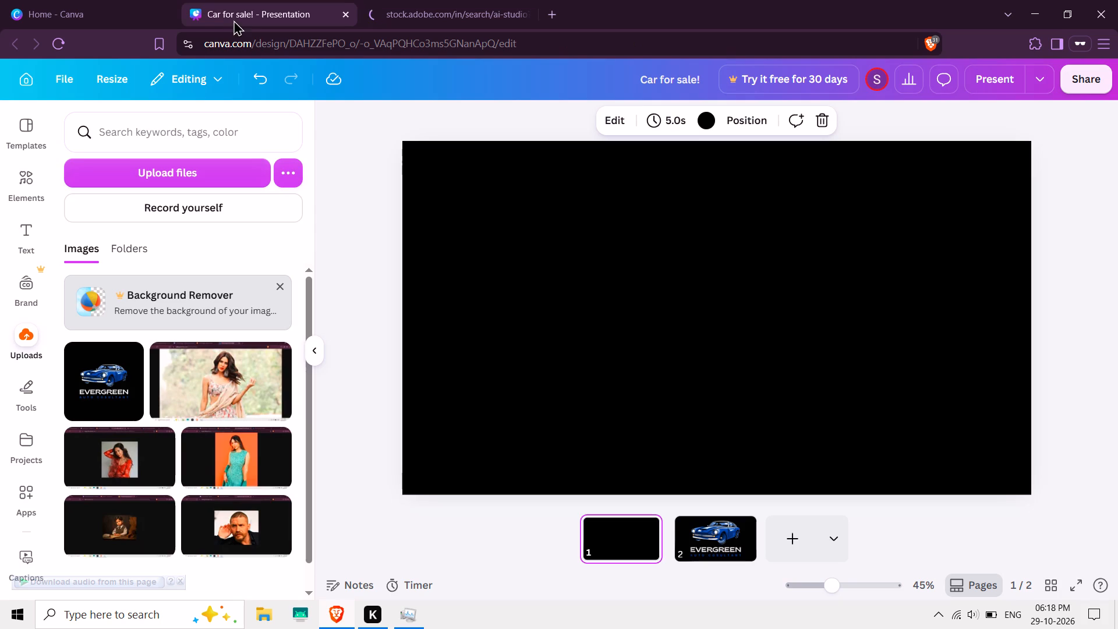
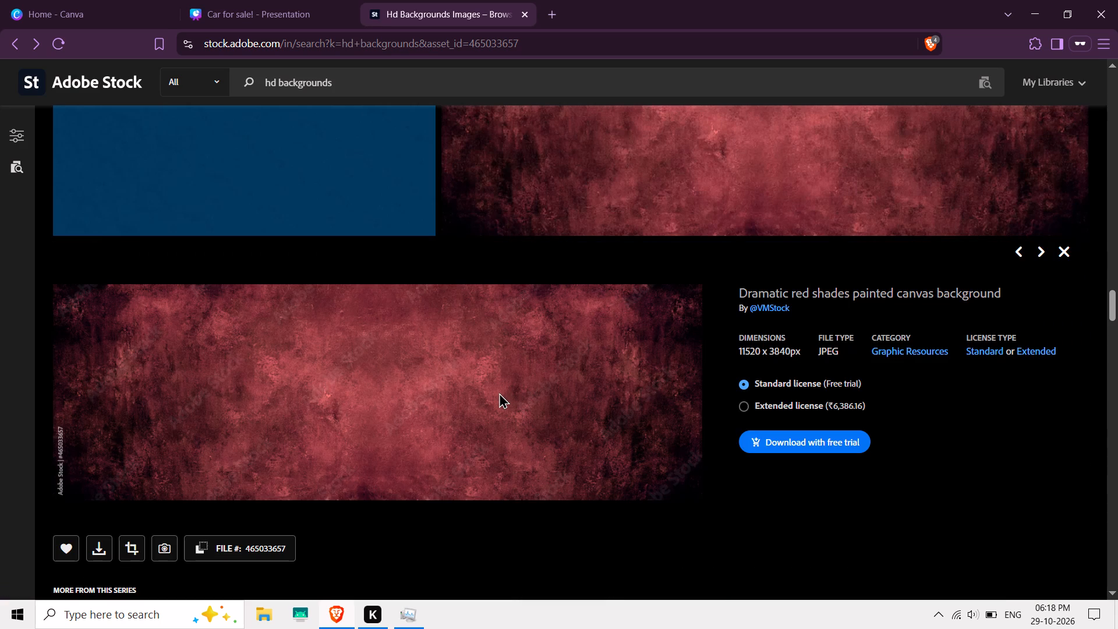
Download the red painted canvas background's preview image with IDM and open the downloaded JPG to check it.
right_click(455, 401)
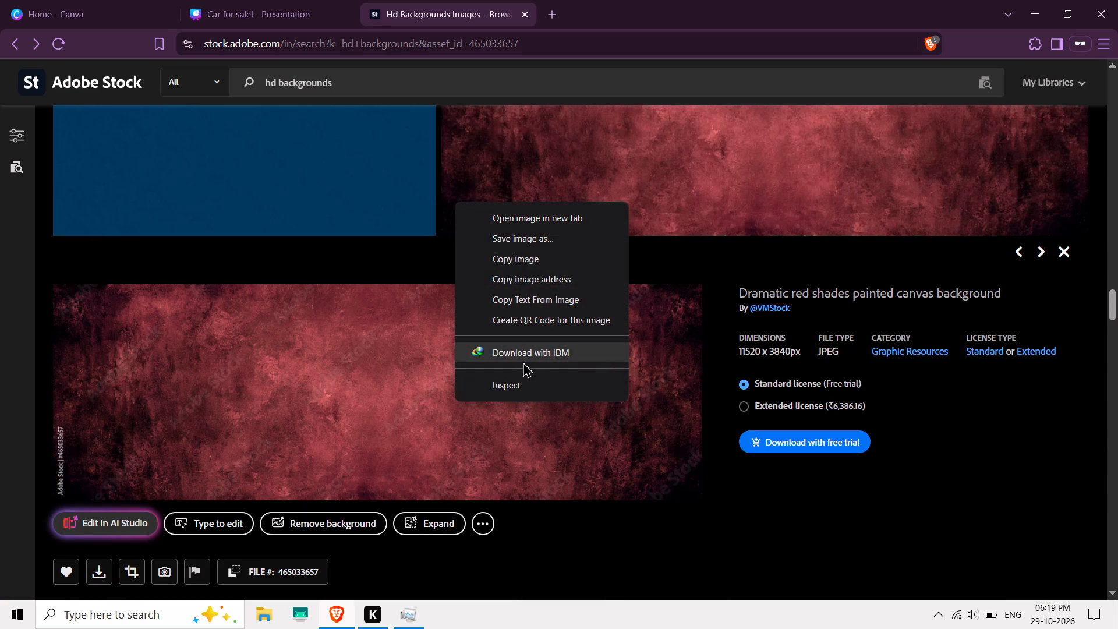
click(523, 362)
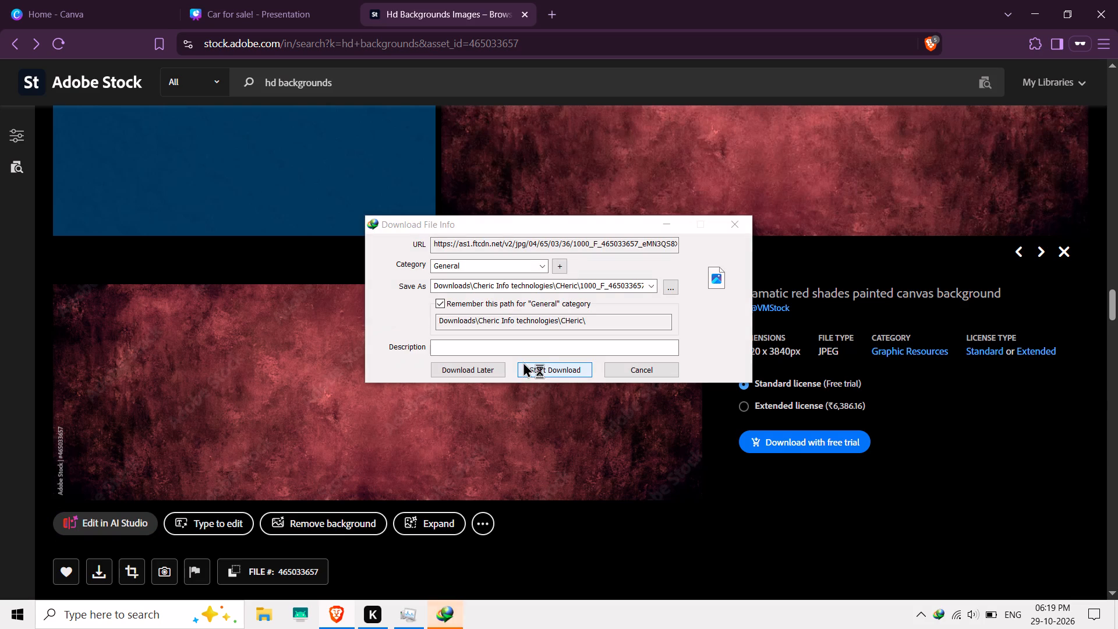
click(572, 366)
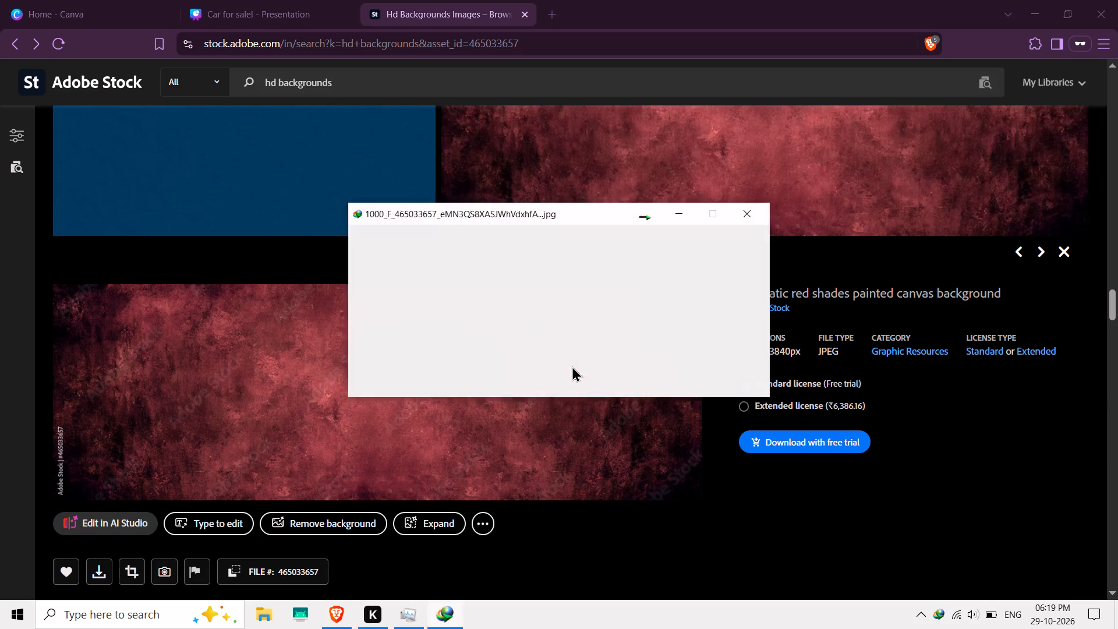
click(459, 353)
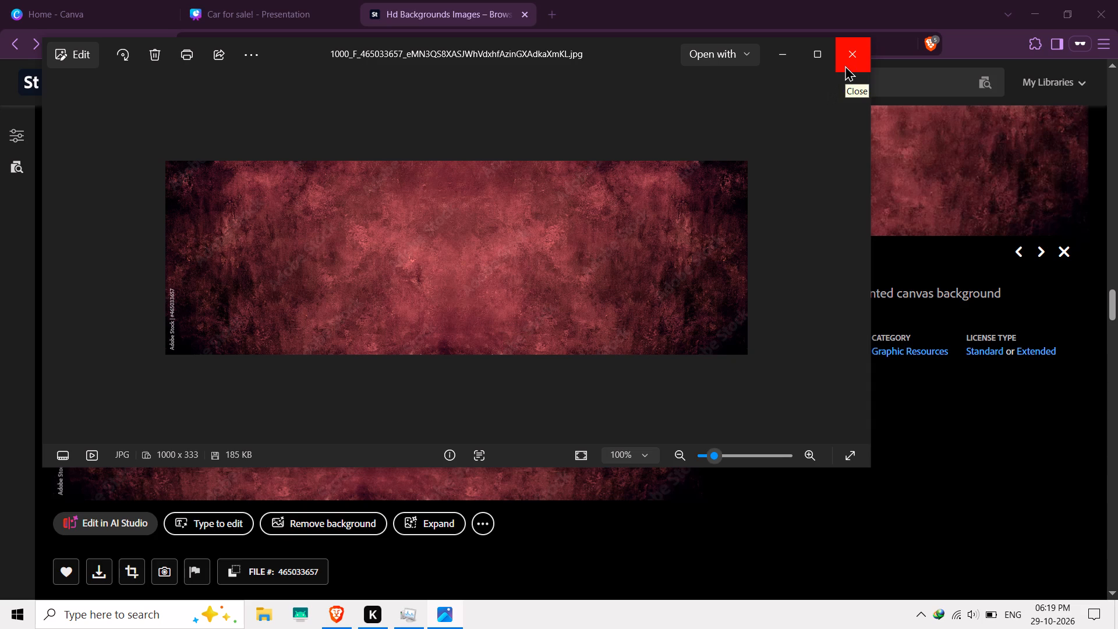
click(845, 65)
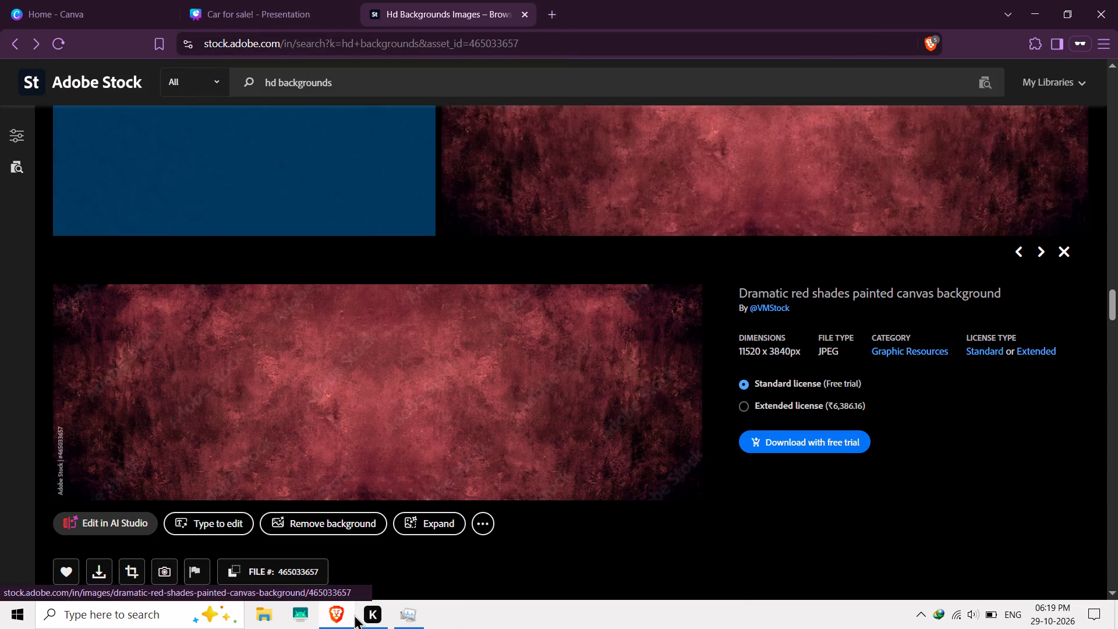
Return to the "Car for sale!" presentation in Canva and look through the Downloads and Pictures folders for the background image to upload.
click(275, 0)
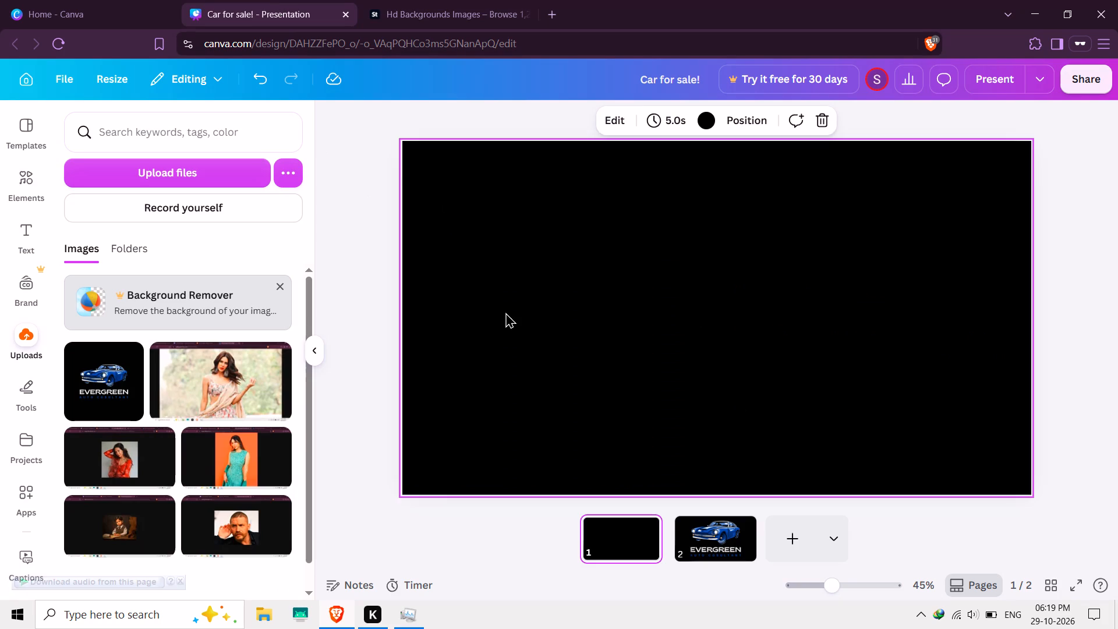
click(178, 167)
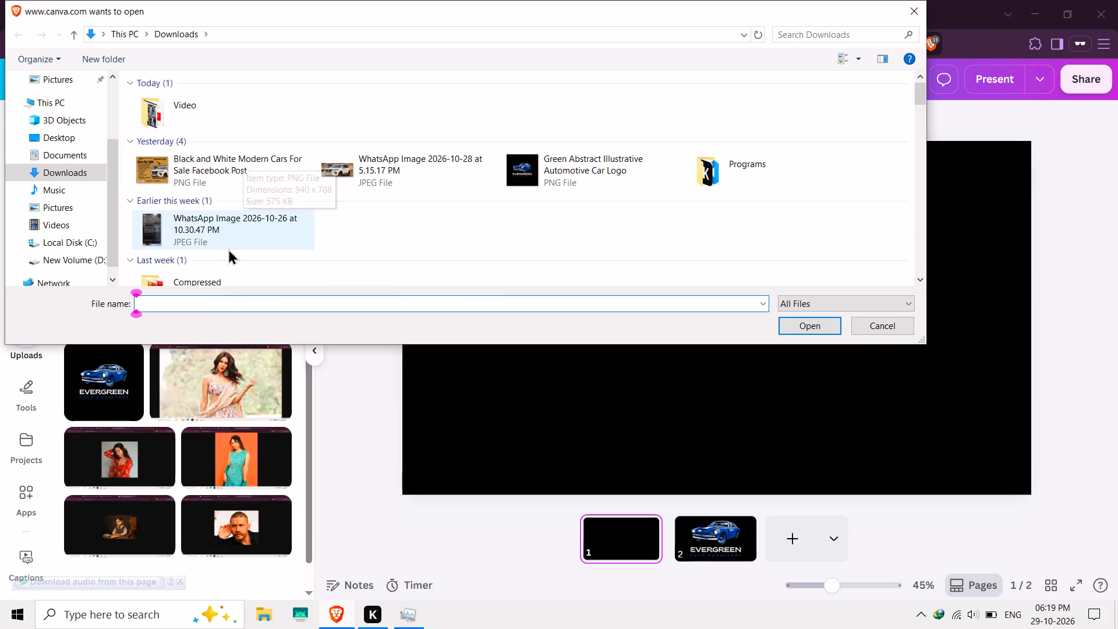
click(921, 111)
click(921, 111)
drag(921, 111, 921, 102)
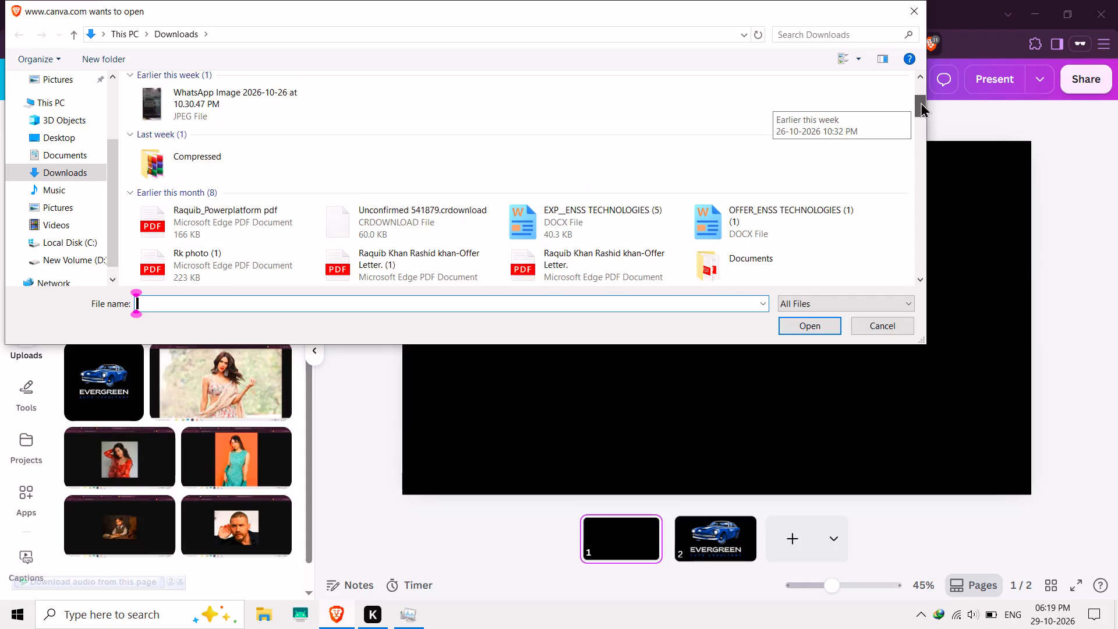
drag(921, 102, 915, 145)
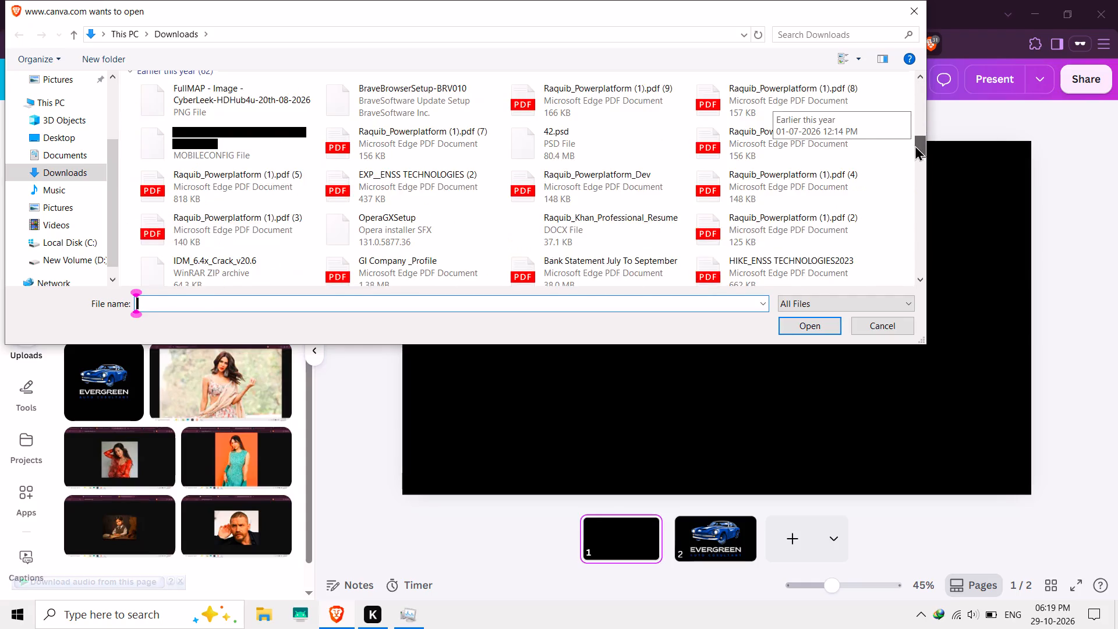
drag(915, 145, 904, 76)
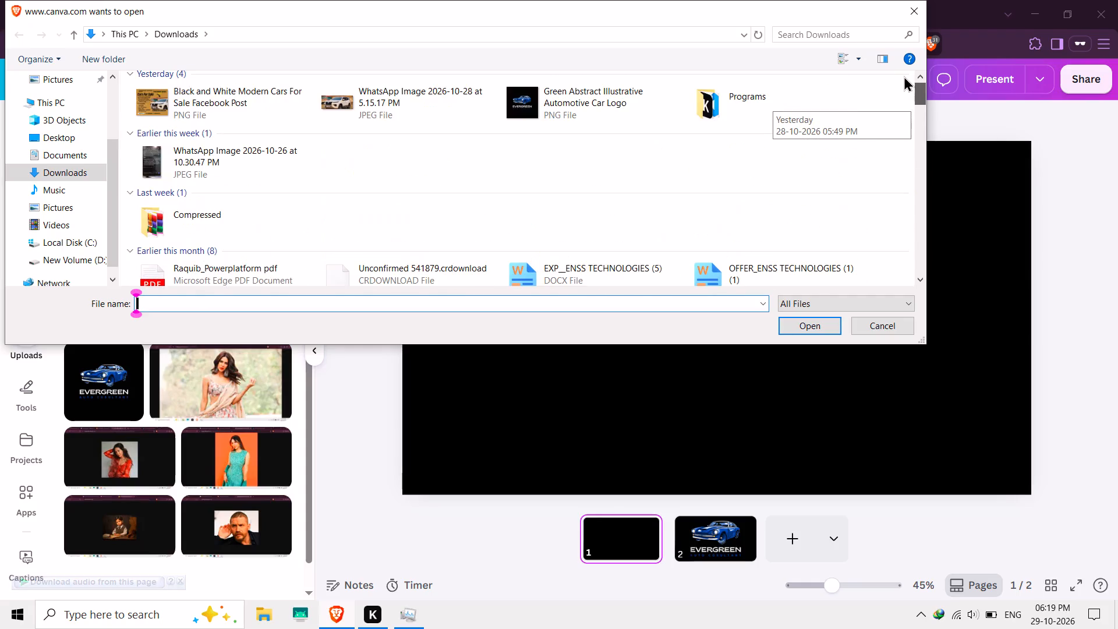
drag(904, 76, 904, 75)
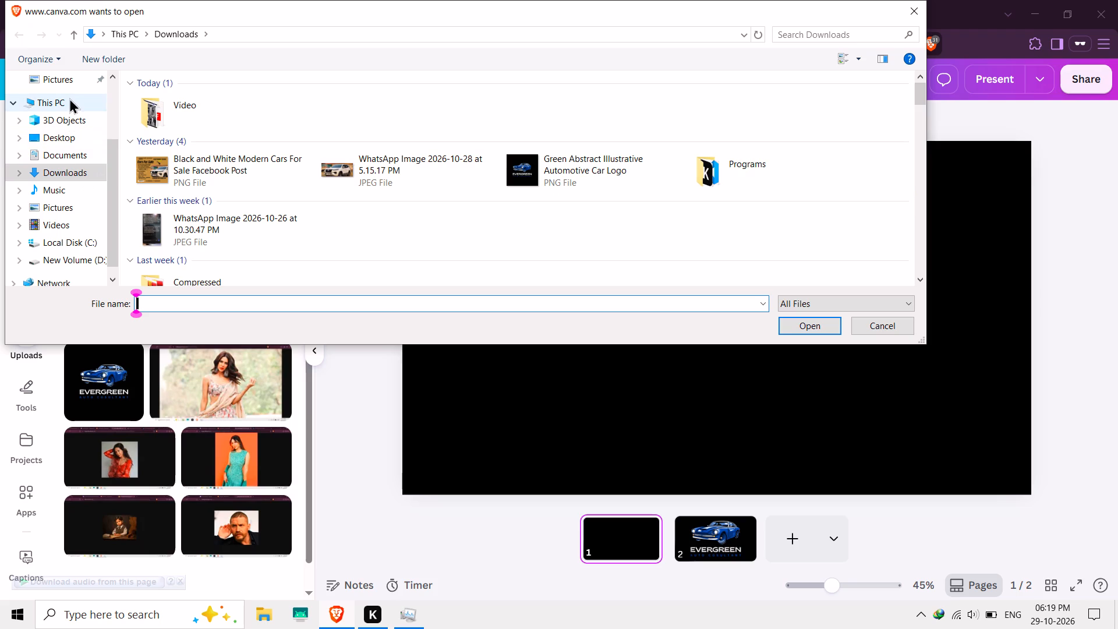
click(76, 206)
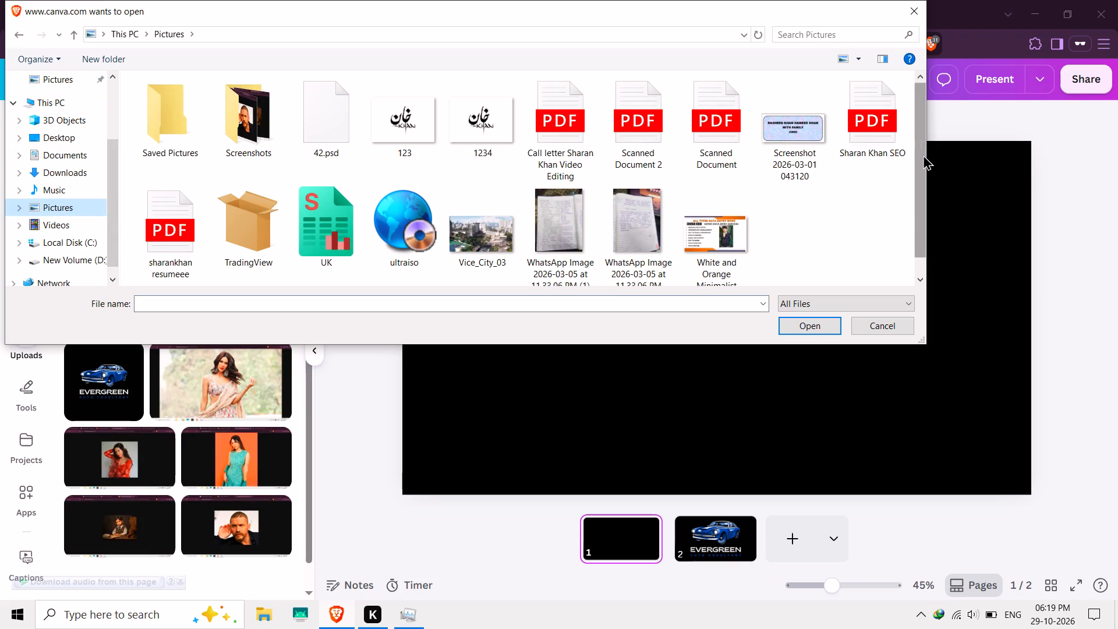
drag(925, 158, 914, 163)
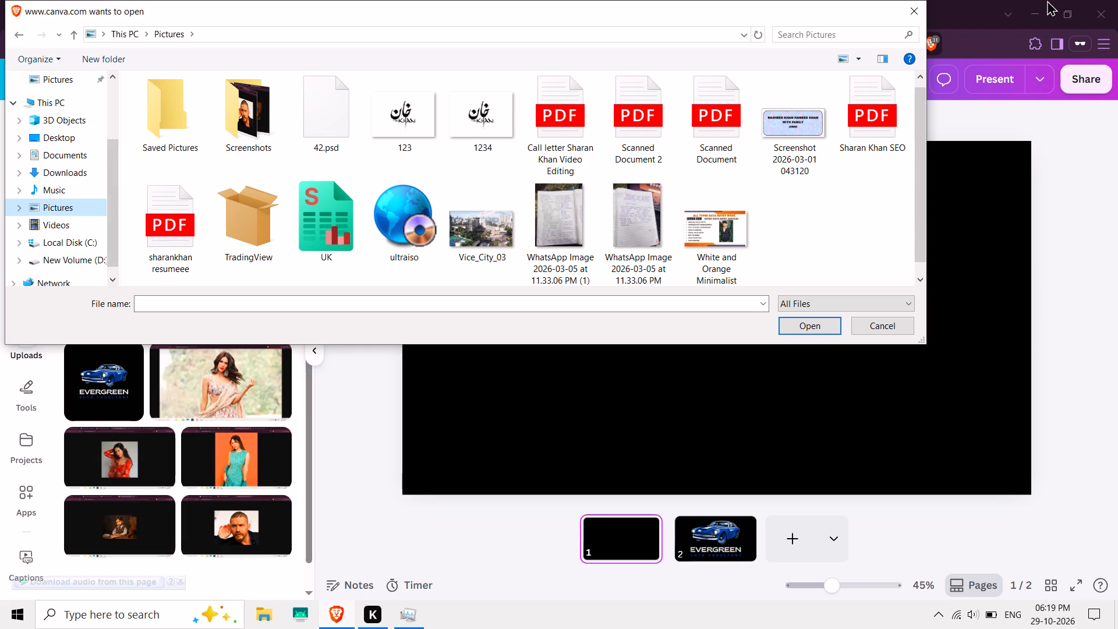
click(909, 13)
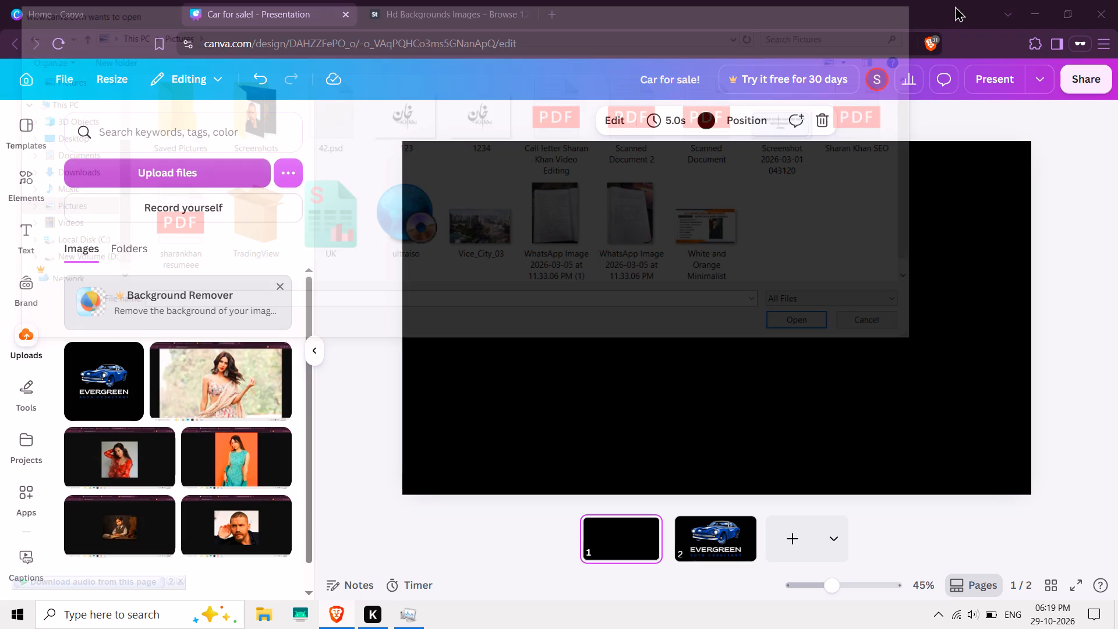
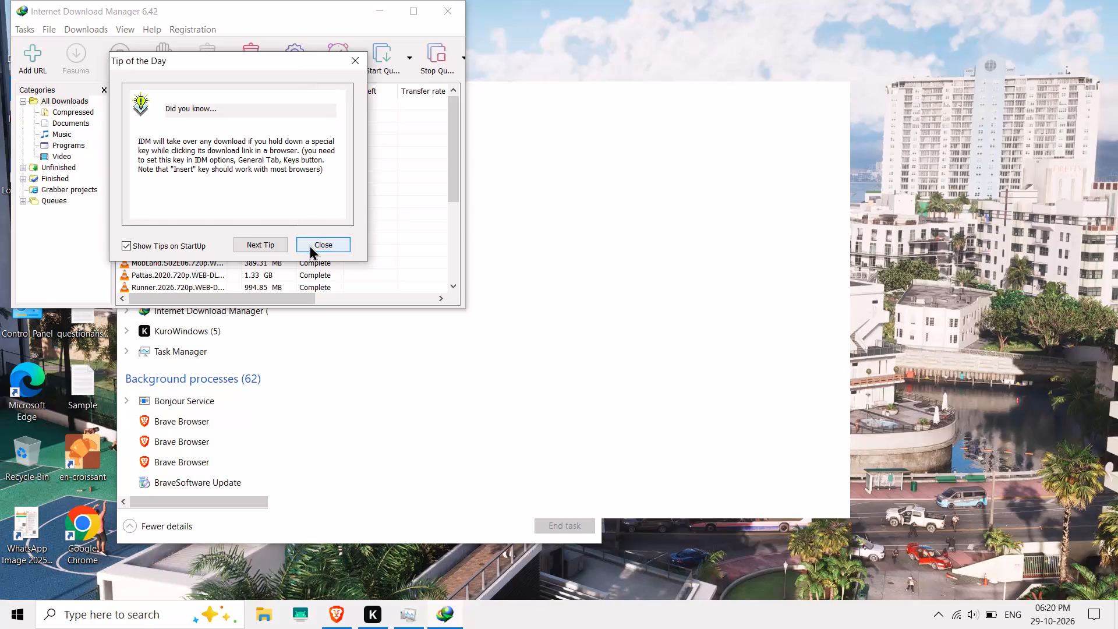
Open the folder containing the downloaded red background JPG from IDM's download list.
click(309, 245)
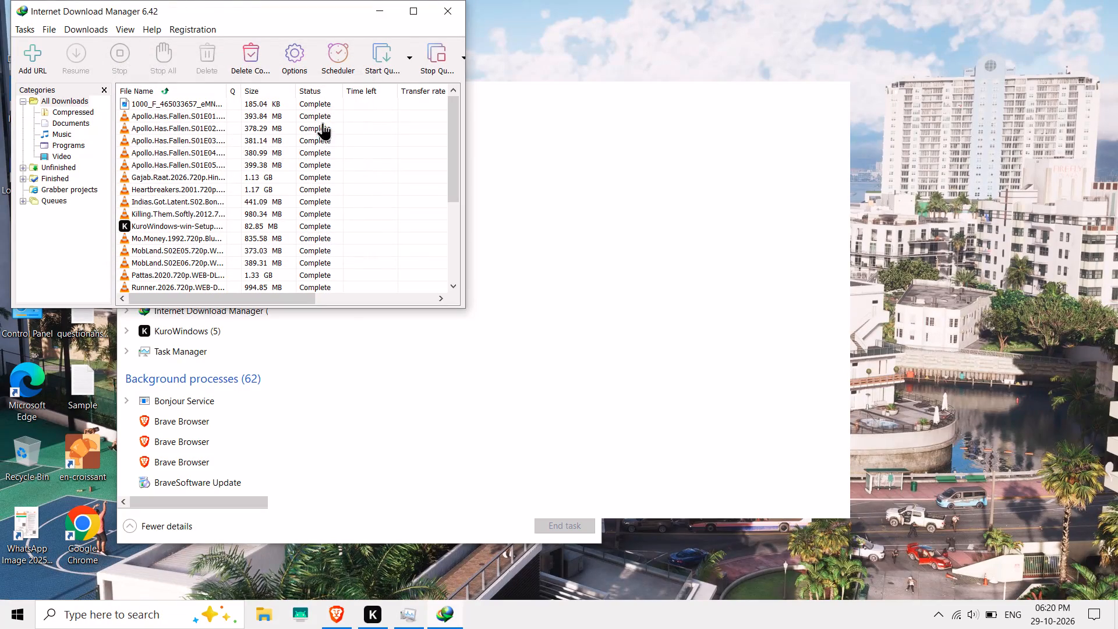
click(339, 105)
right_click(339, 105)
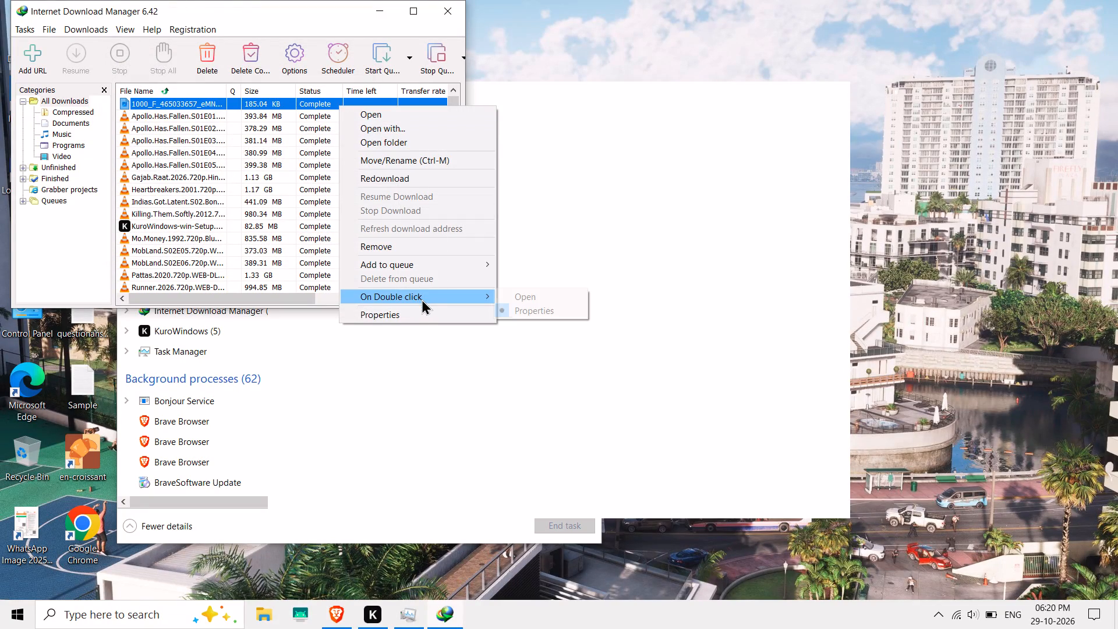
click(416, 148)
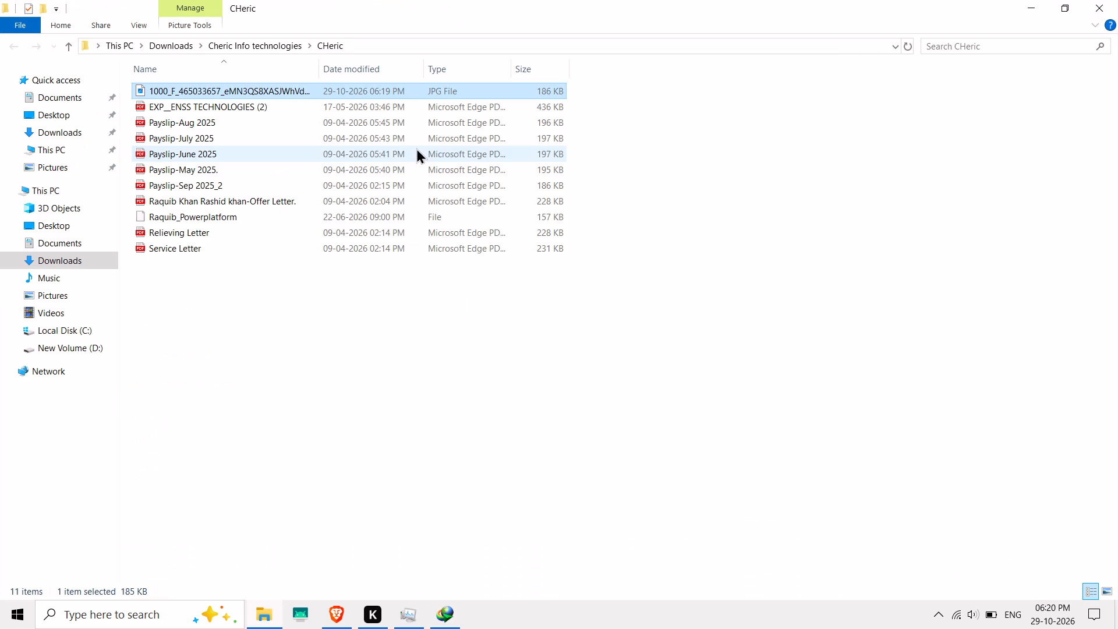
Move the downloaded red background JPG from the CHeric folder into the main Downloads folder.
right_click(268, 91)
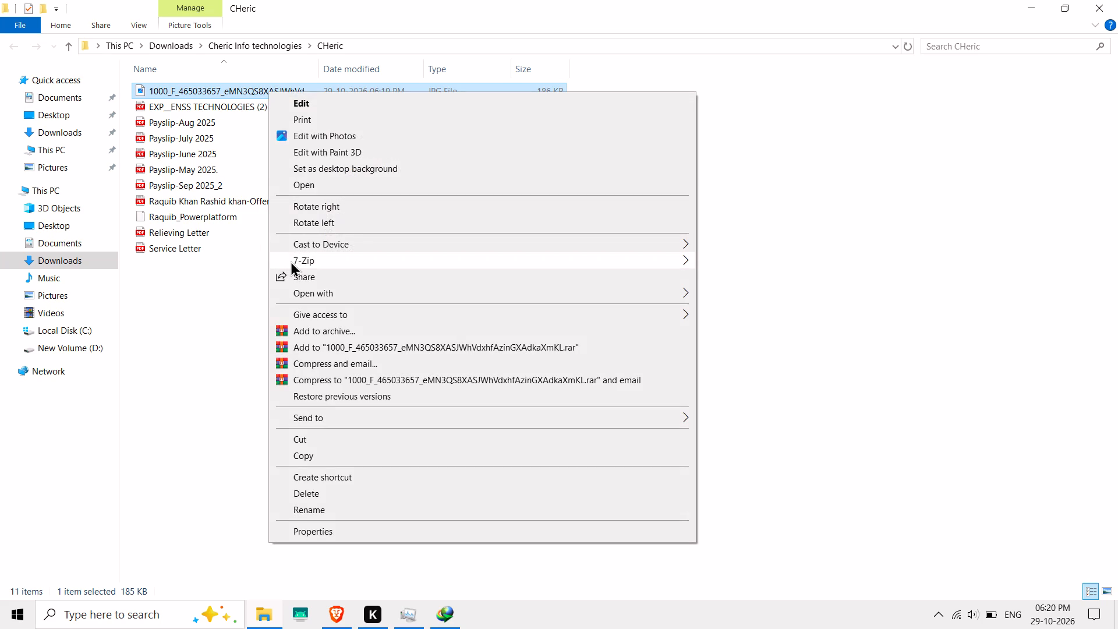
click(330, 429)
click(334, 442)
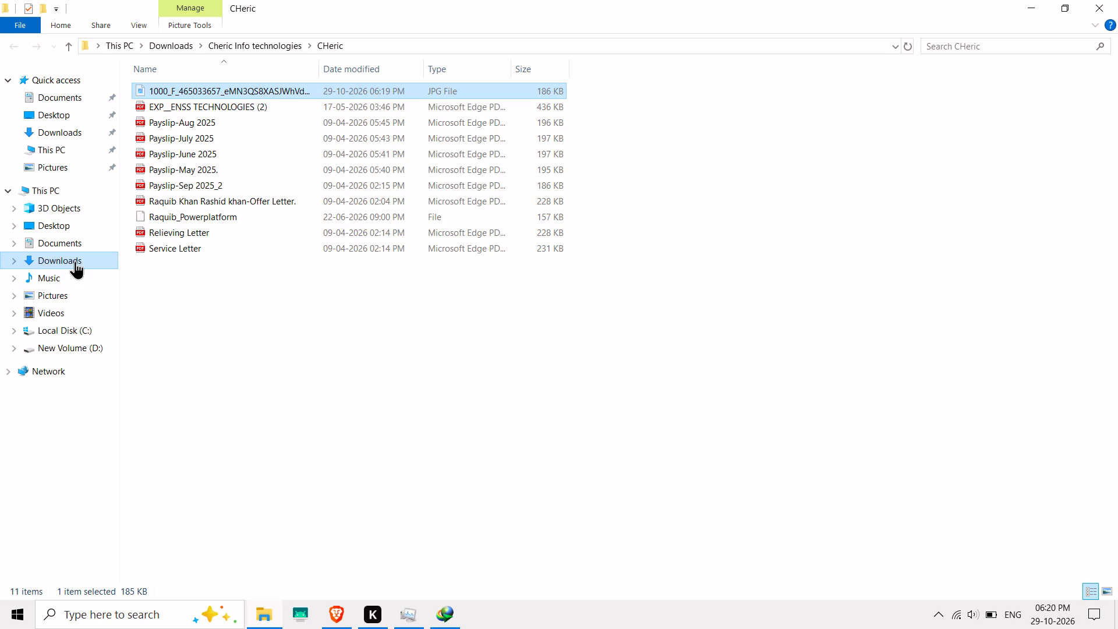
click(75, 261)
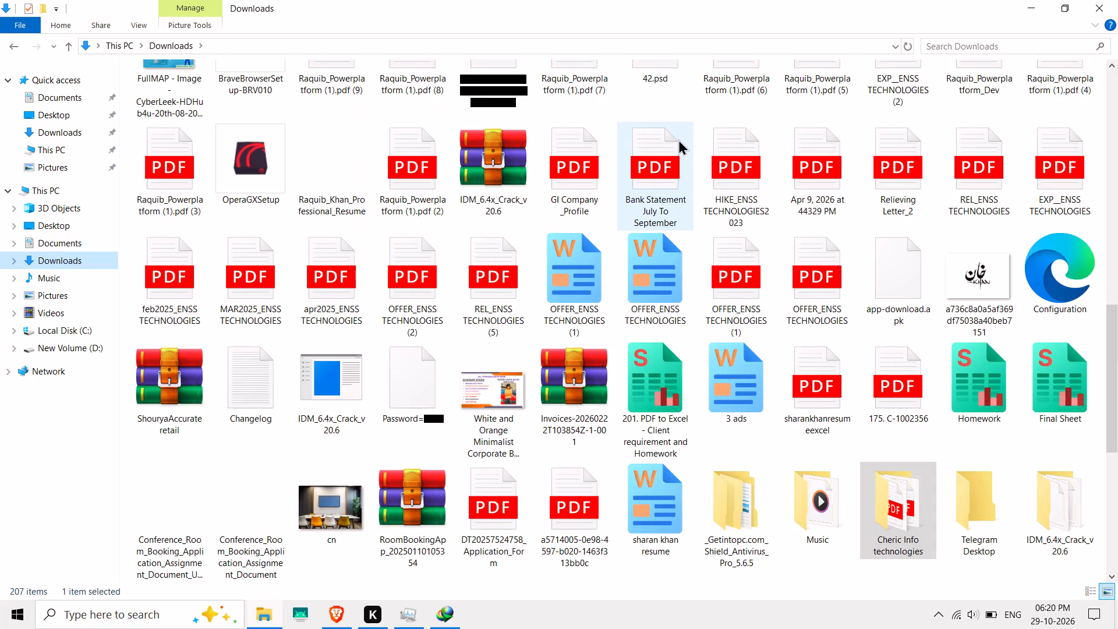
click(1106, 119)
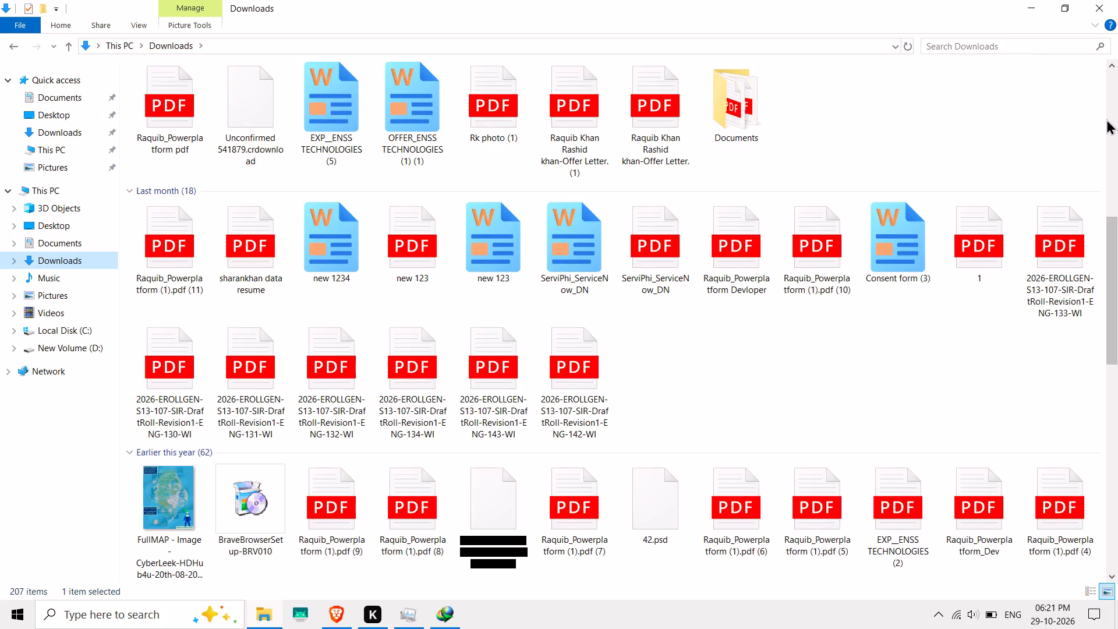
double_click(1106, 119)
click(772, 253)
key(ctrl+v)
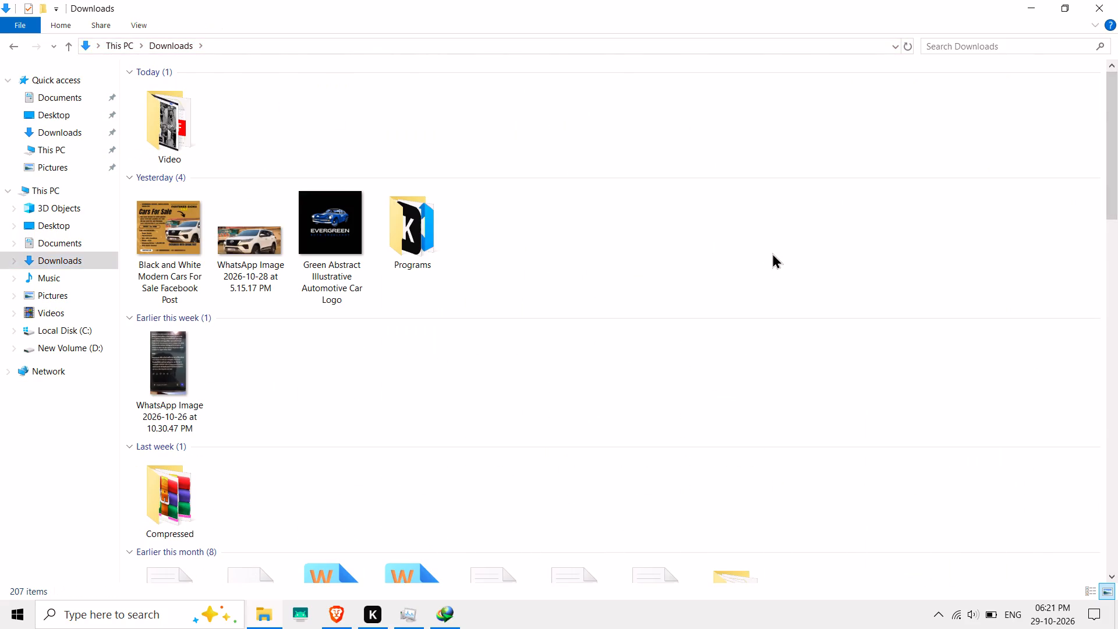
Switch back to the Canva presentation and upload the red background JPG from the Downloads folder.
click(343, 619)
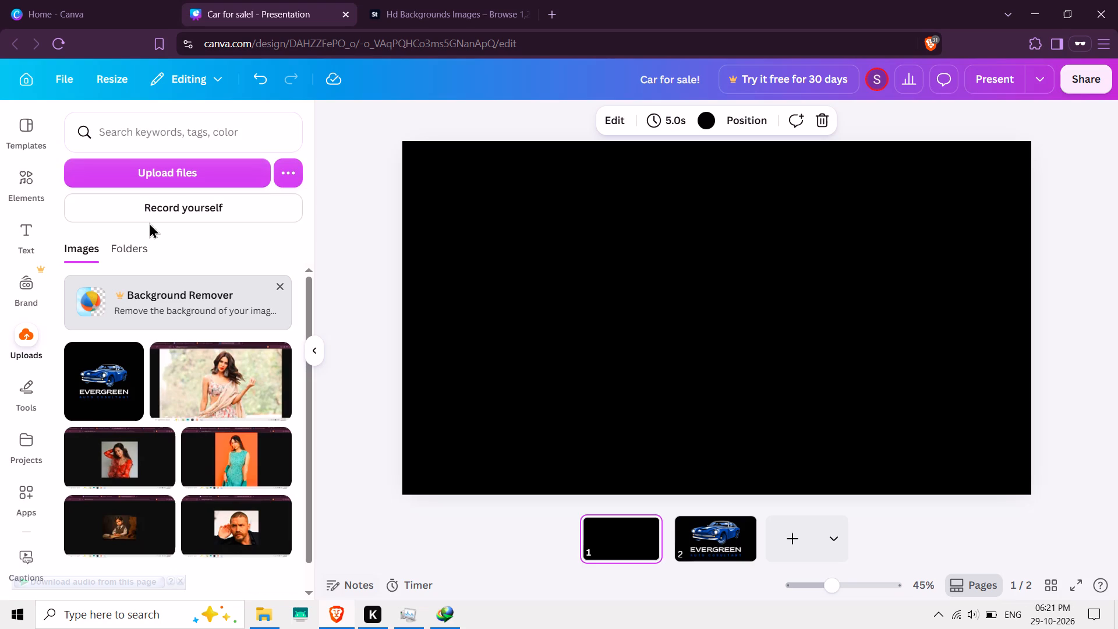
click(197, 172)
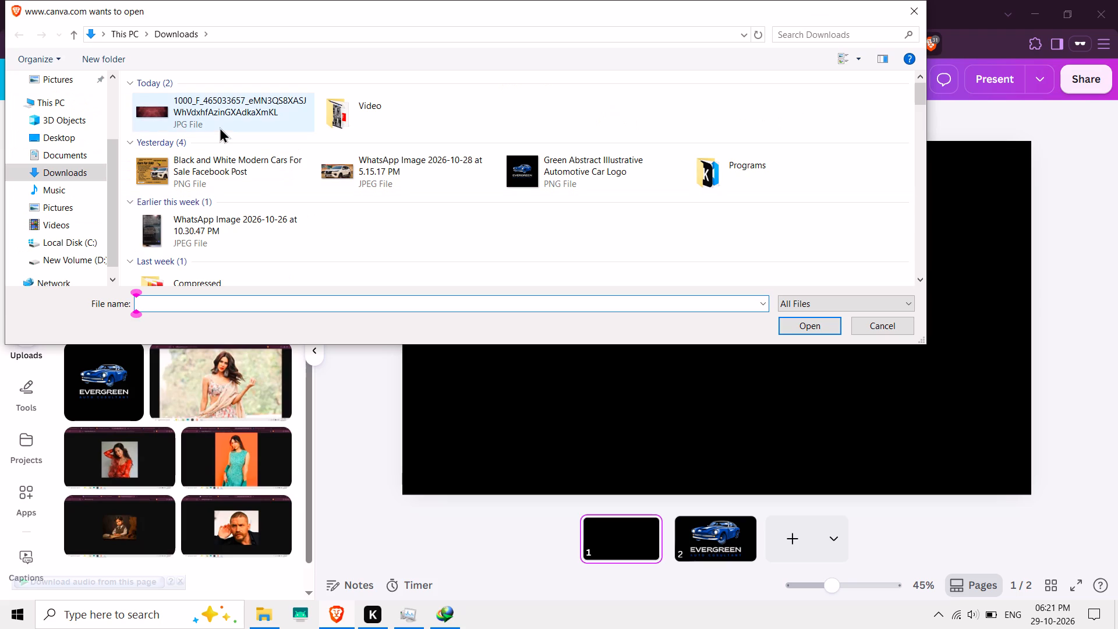
click(220, 127)
click(822, 320)
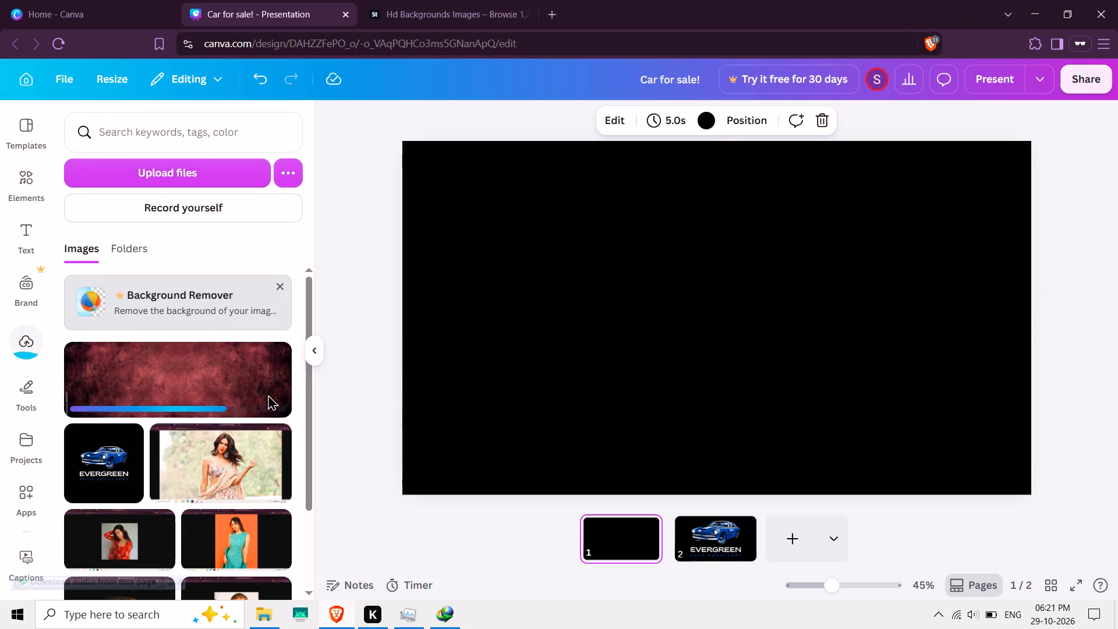
Place the uploaded red background image on page 1 and stretch it on all sides to cover the whole page.
click(224, 387)
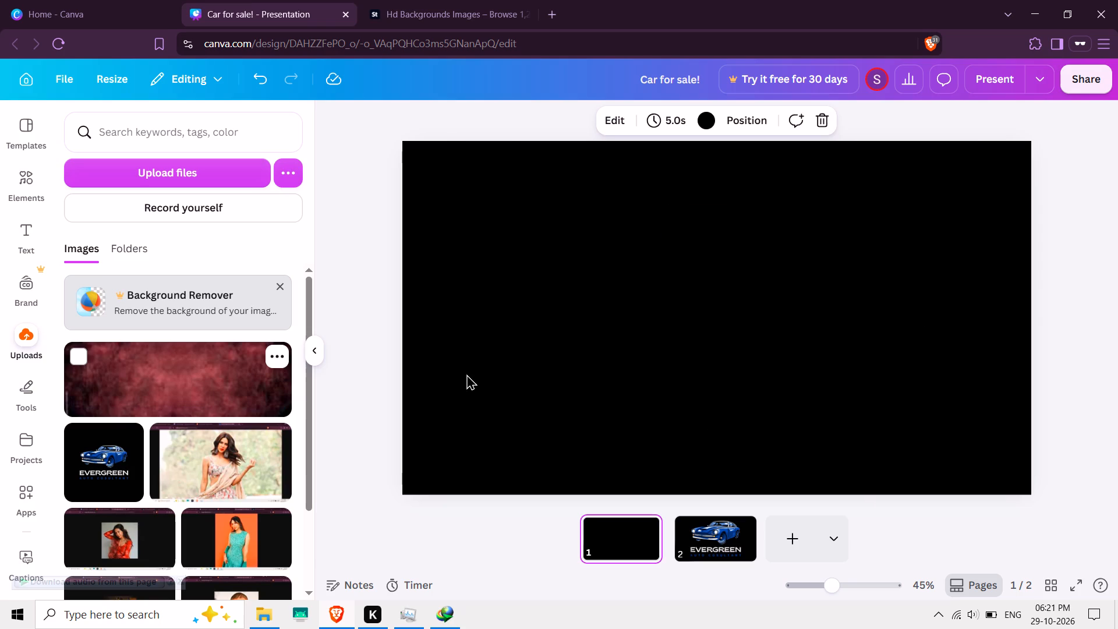
drag(730, 385, 730, 450)
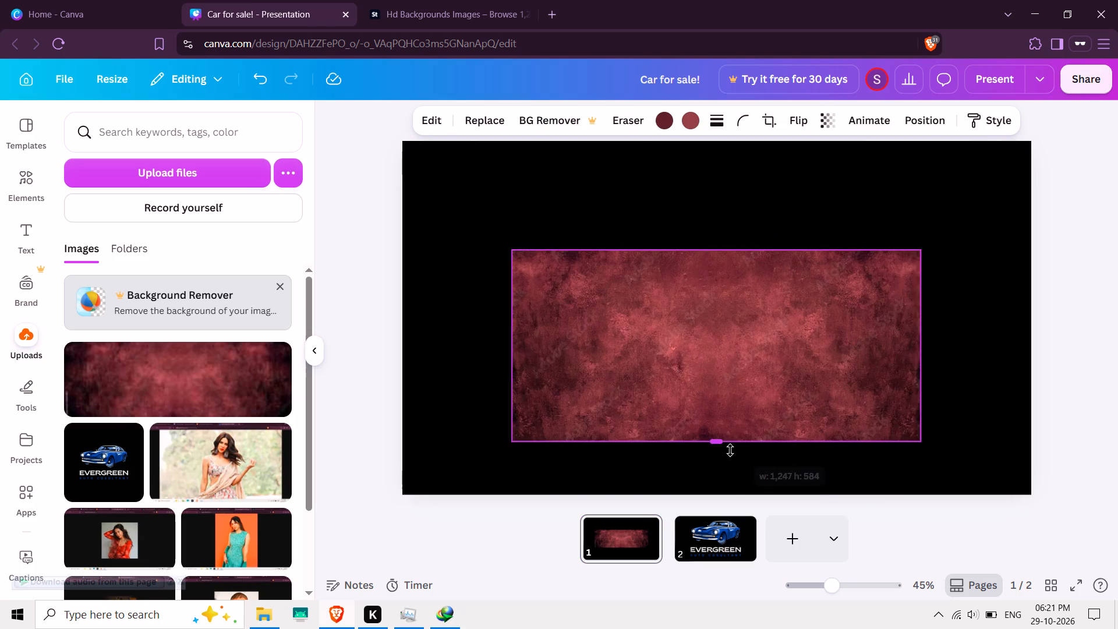
drag(730, 450, 728, 473)
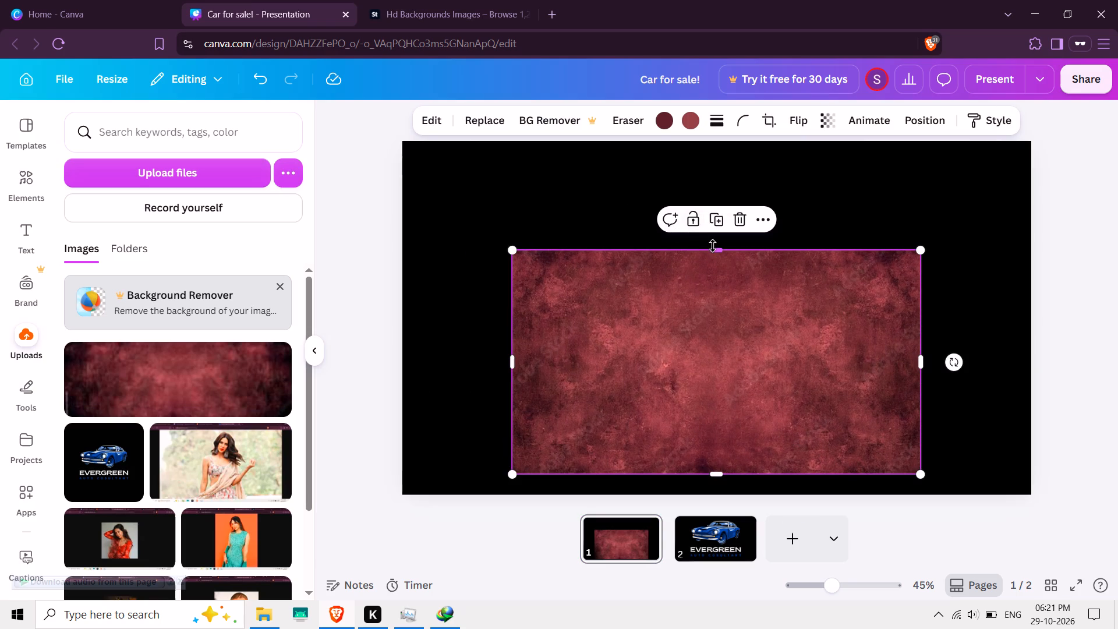
drag(713, 246, 698, 164)
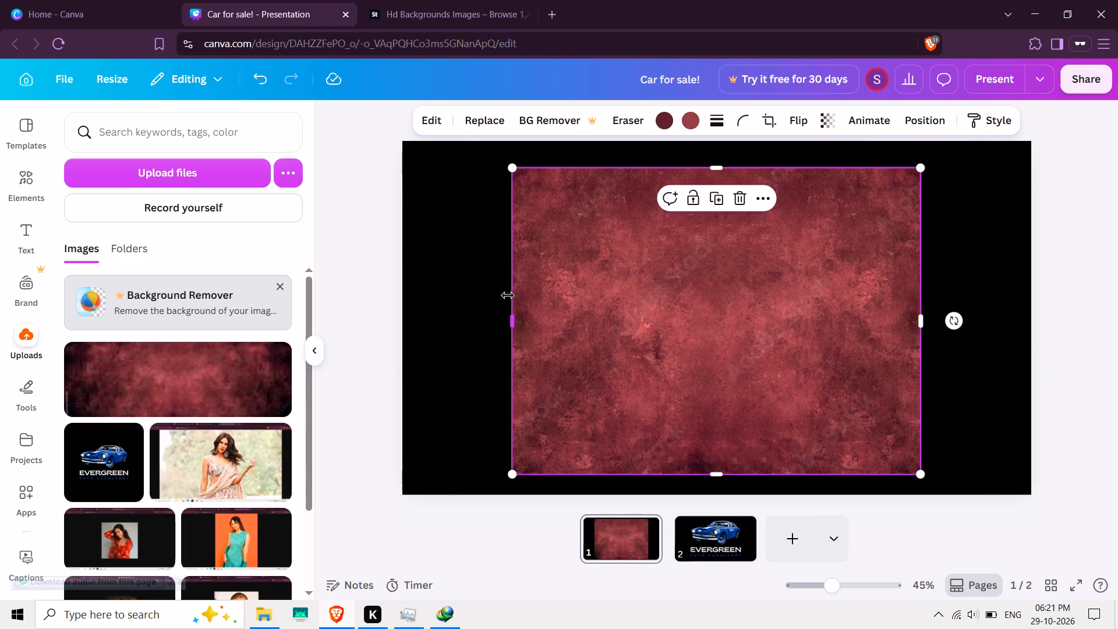
drag(513, 316, 405, 335)
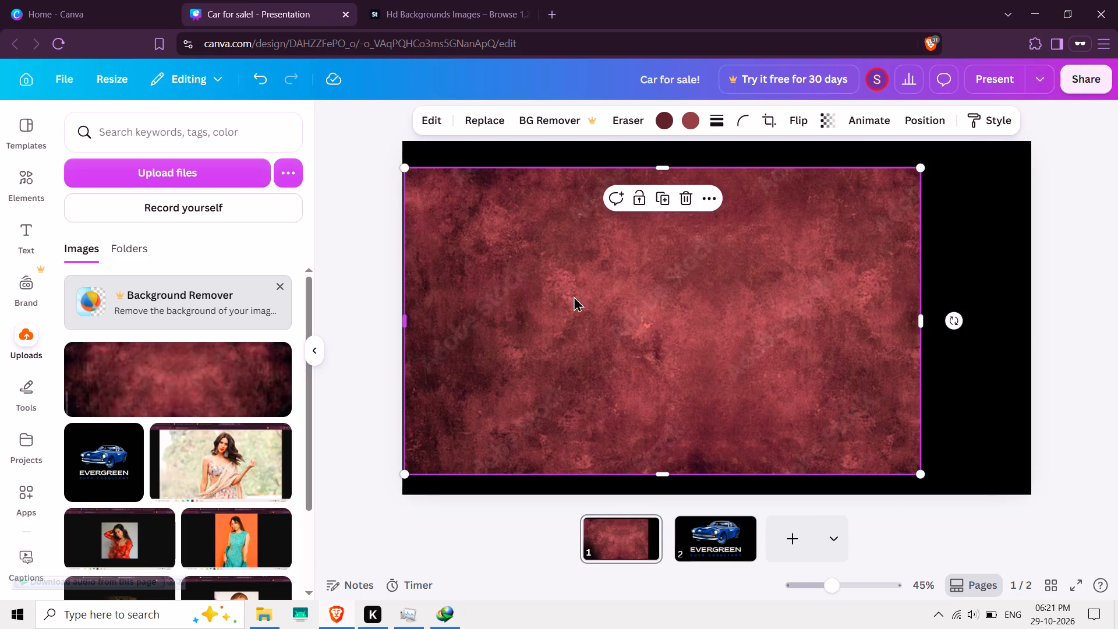
drag(921, 314, 1012, 306)
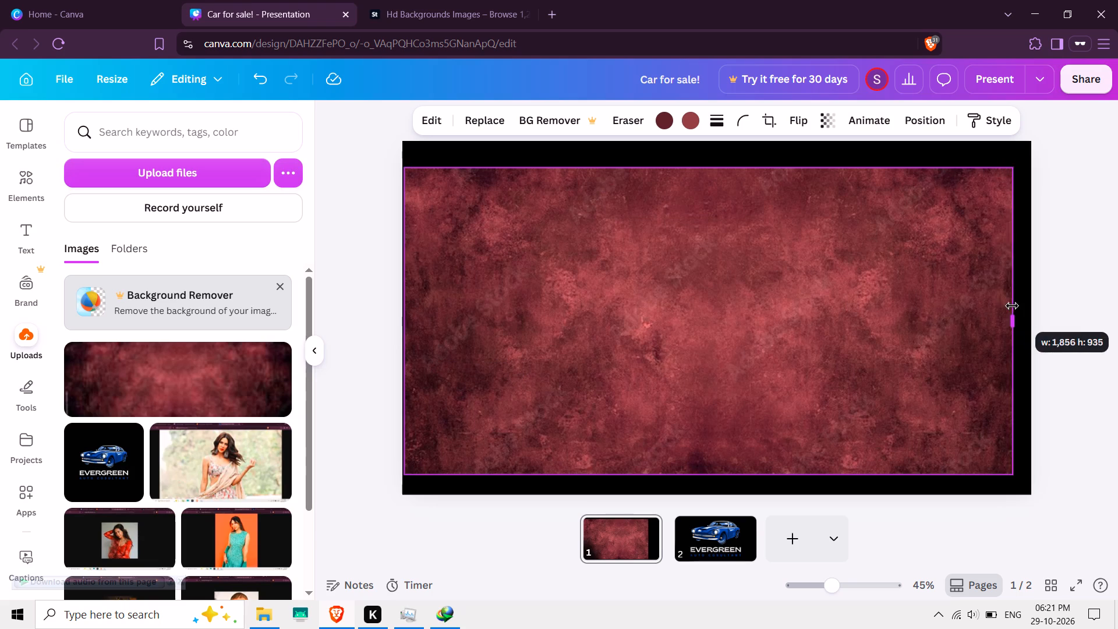
drag(1012, 306, 1029, 307)
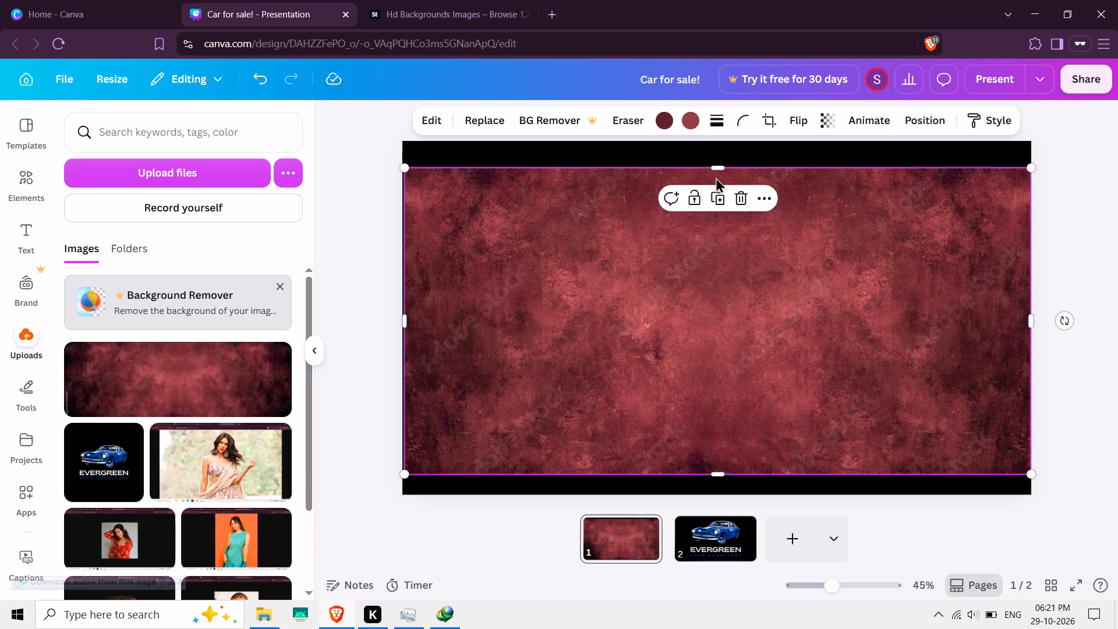
drag(716, 167, 716, 146)
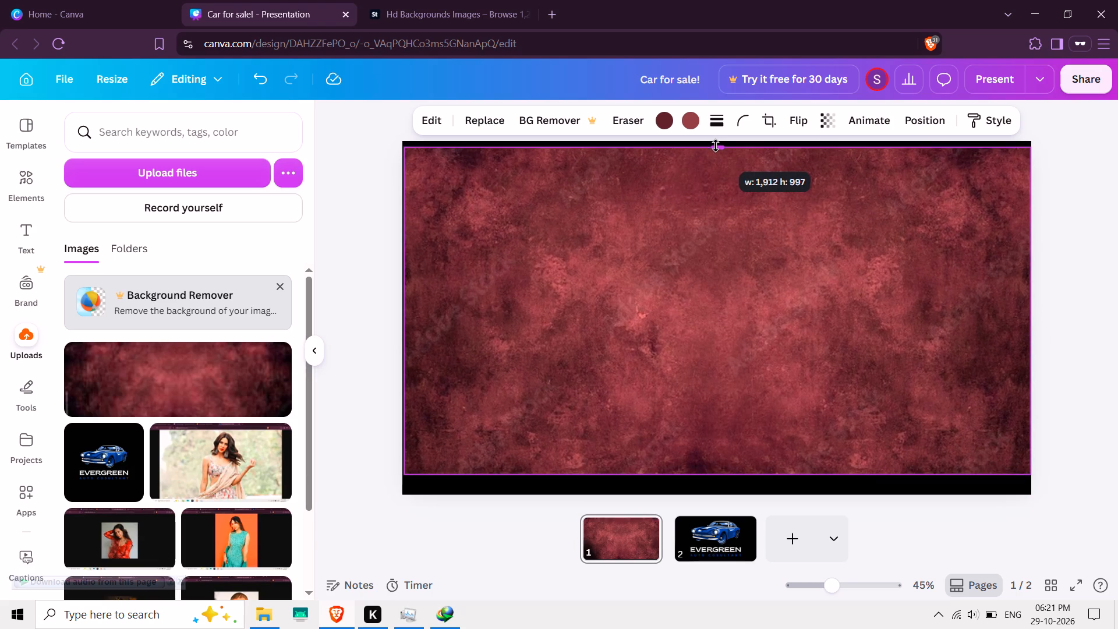
drag(716, 146, 716, 141)
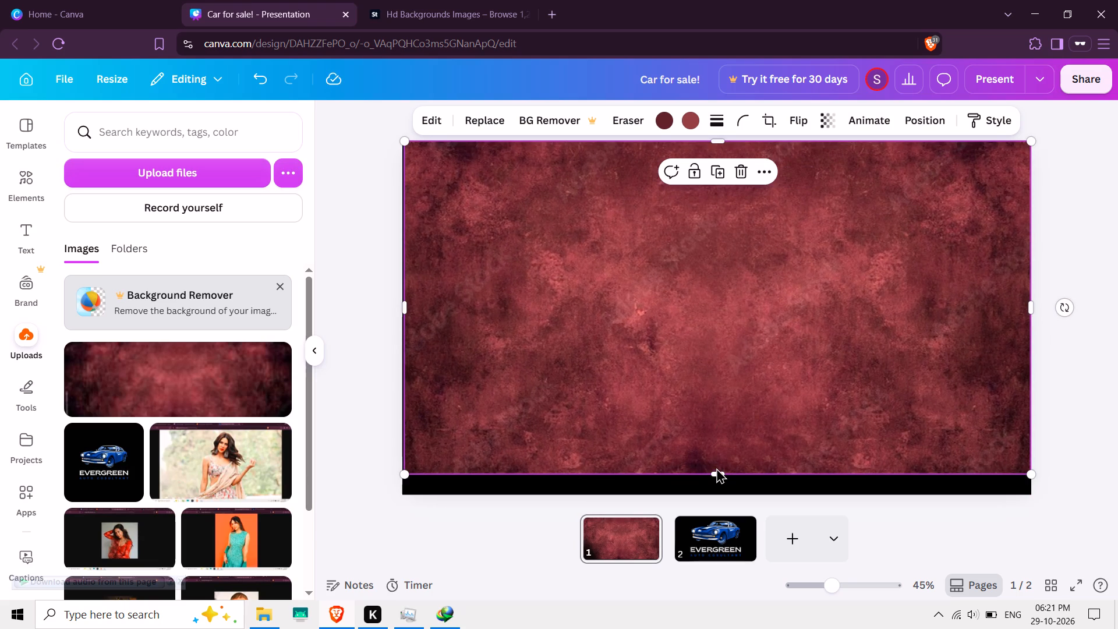
click(716, 468)
click(716, 469)
drag(716, 469, 720, 491)
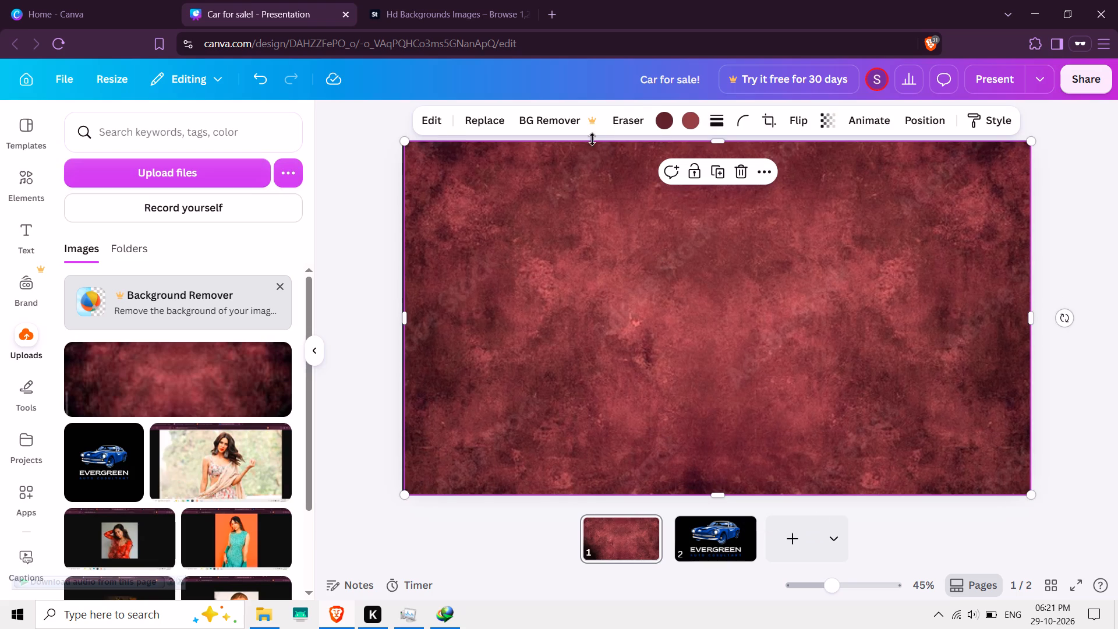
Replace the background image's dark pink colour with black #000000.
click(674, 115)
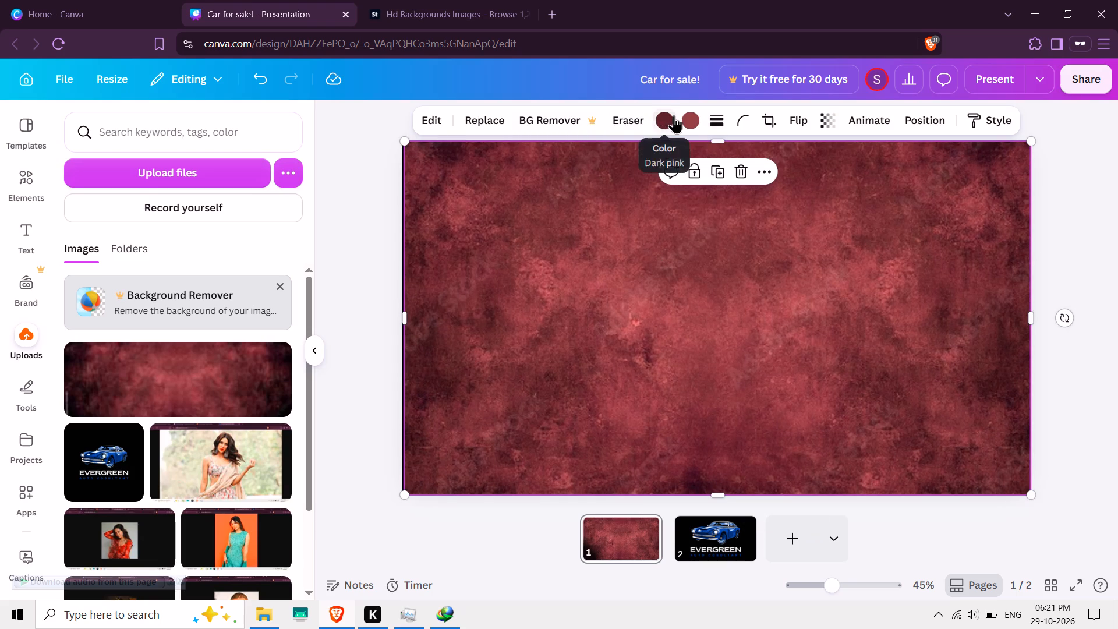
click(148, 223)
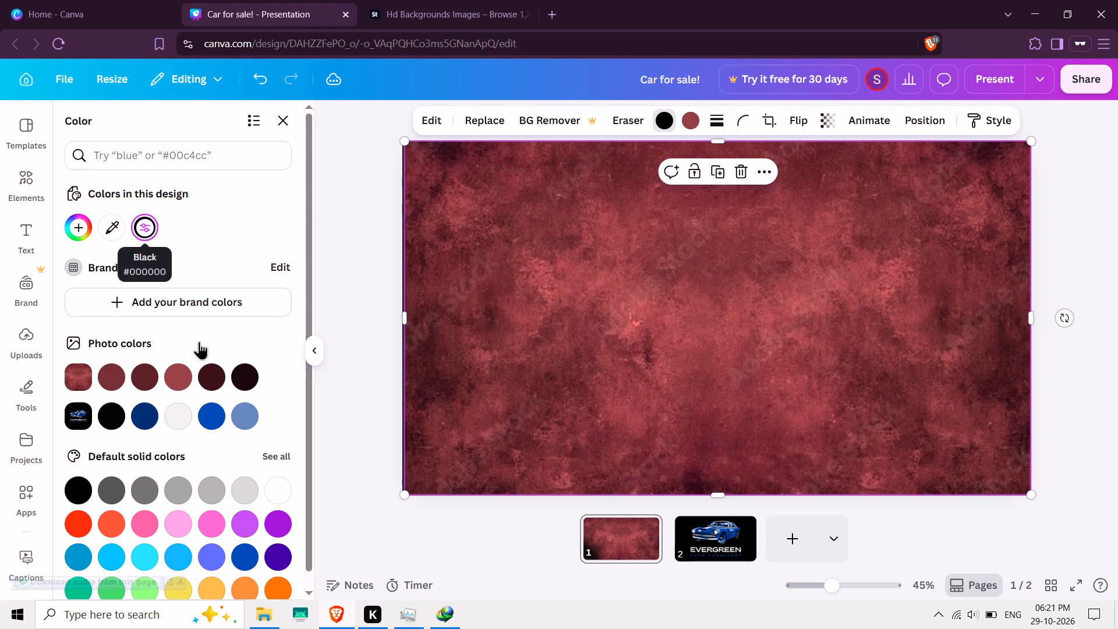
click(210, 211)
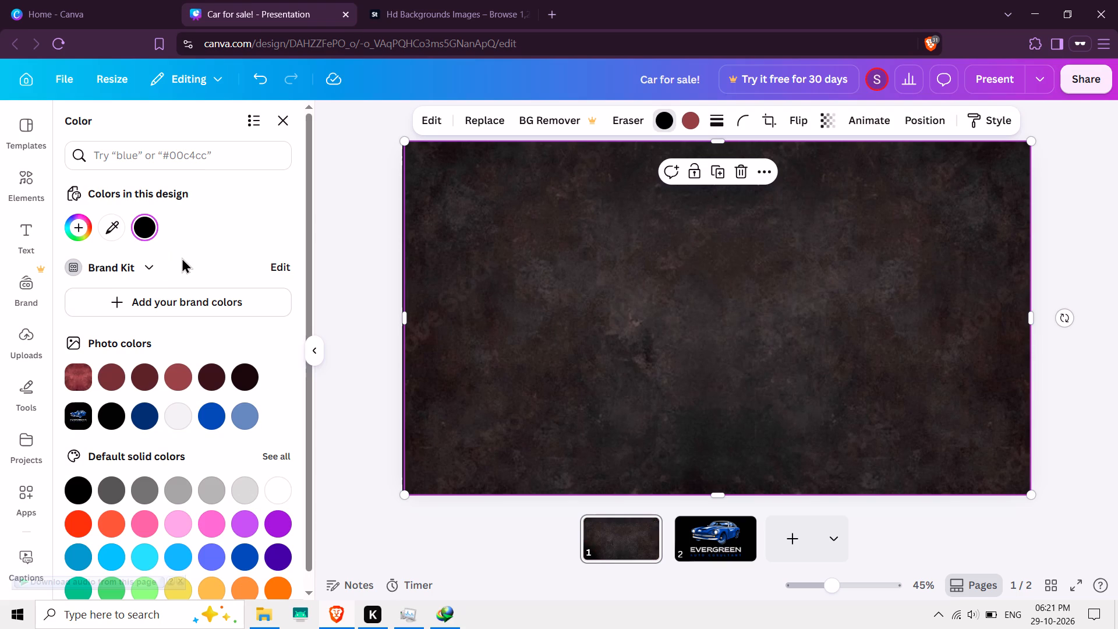
Try the red image's maroon and red photo colours on the page 1 background, ending with the medium maroon beside the photo thumbnail.
click(144, 380)
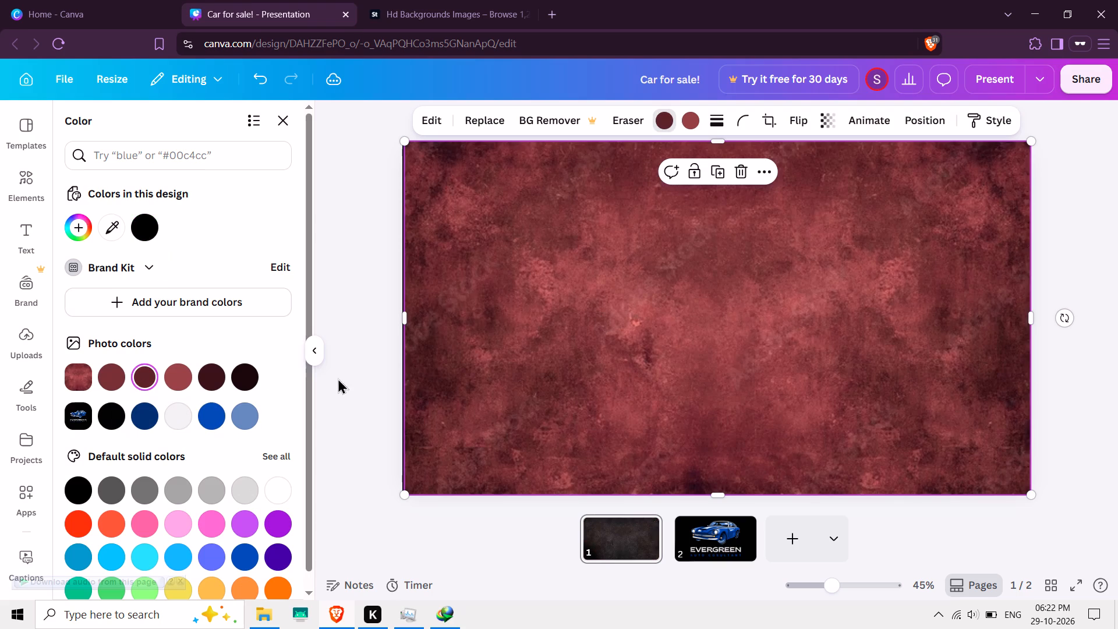
click(252, 367)
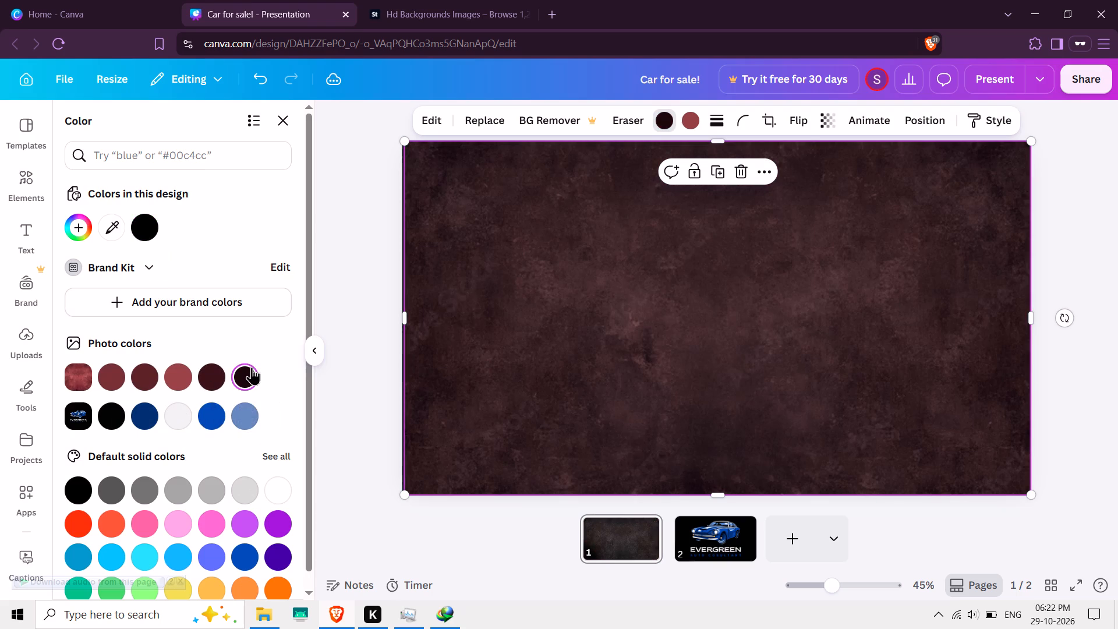
click(211, 380)
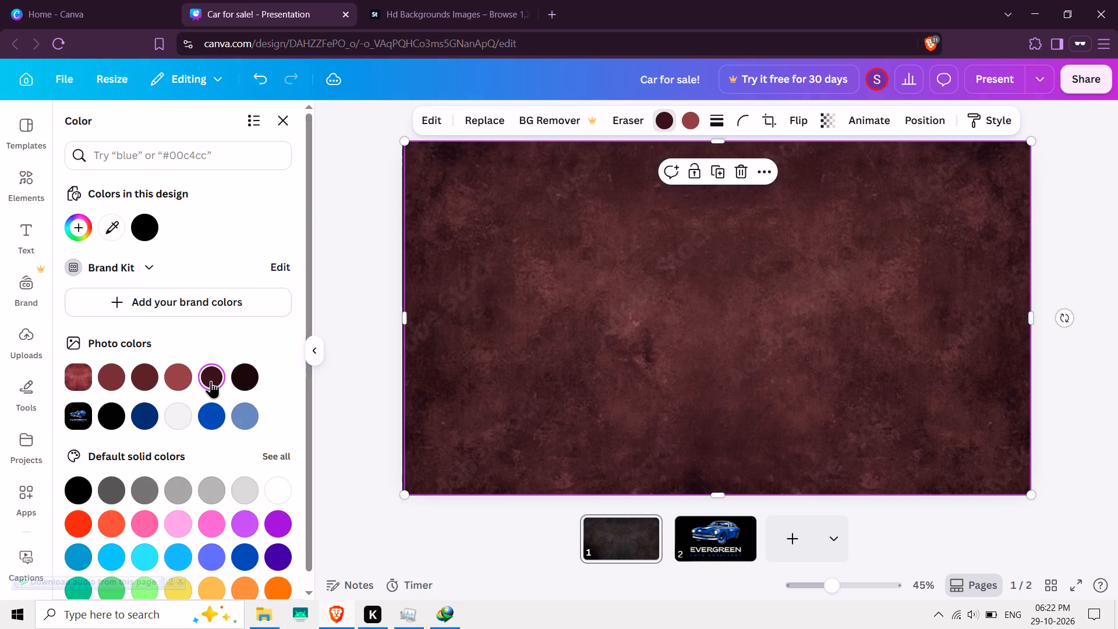
click(176, 383)
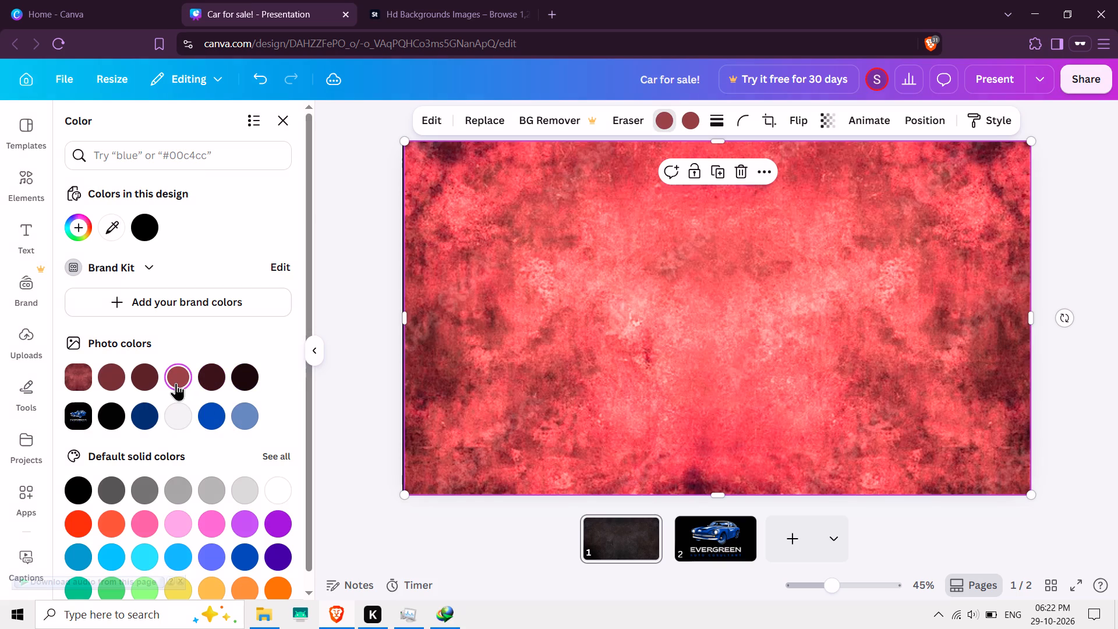
click(214, 385)
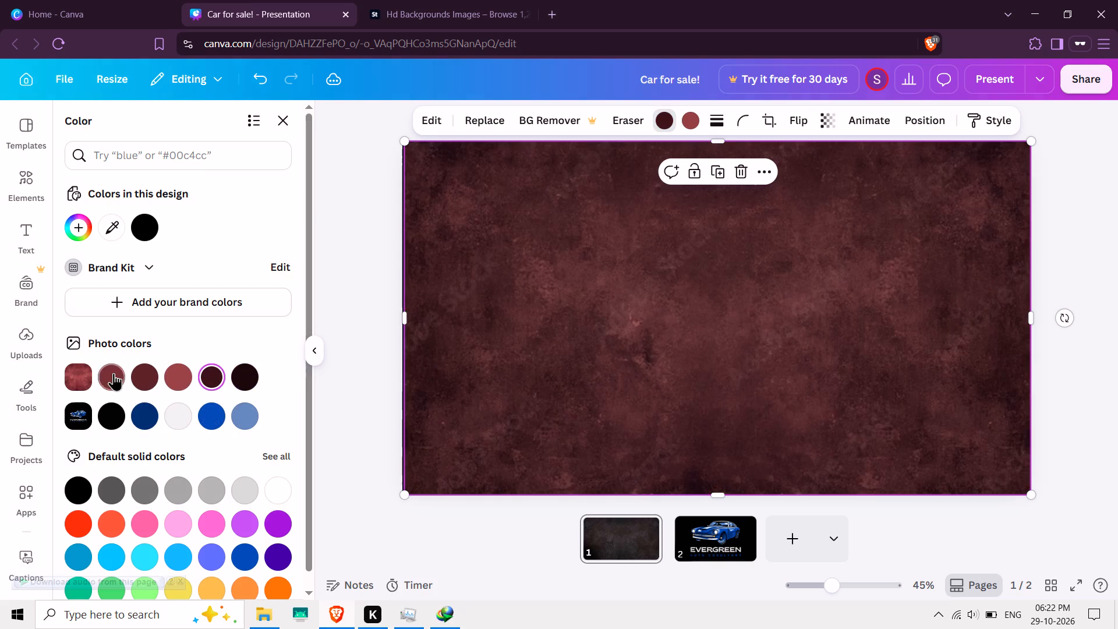
click(114, 373)
click(87, 371)
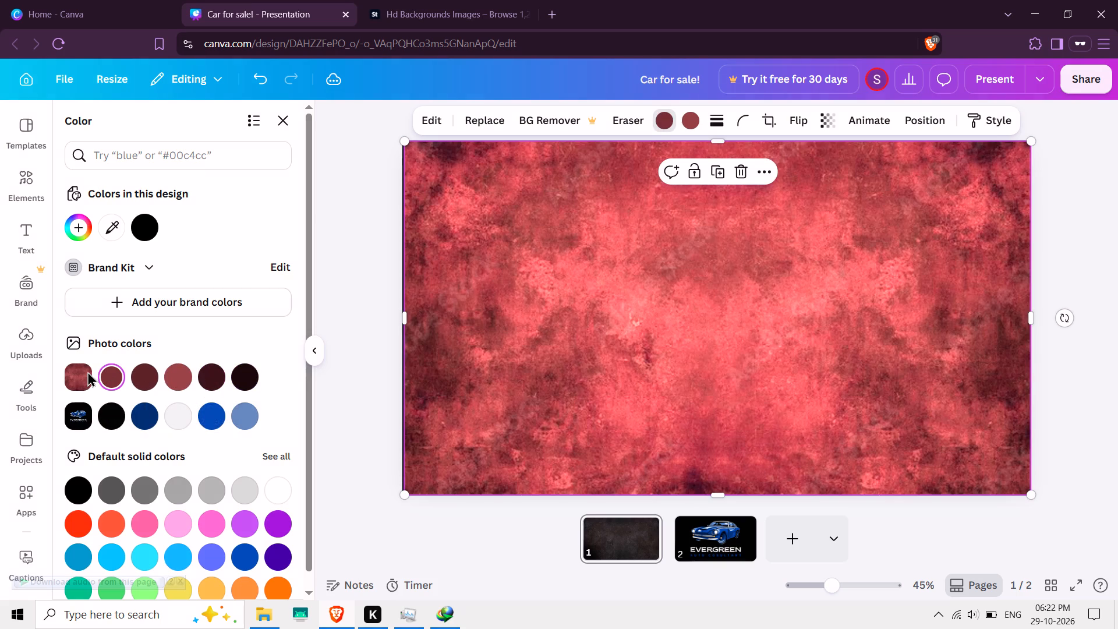
Recolour the page 1 background image, trying the default green and ending with the dark maroon photo colour, third in its row.
click(130, 372)
click(146, 378)
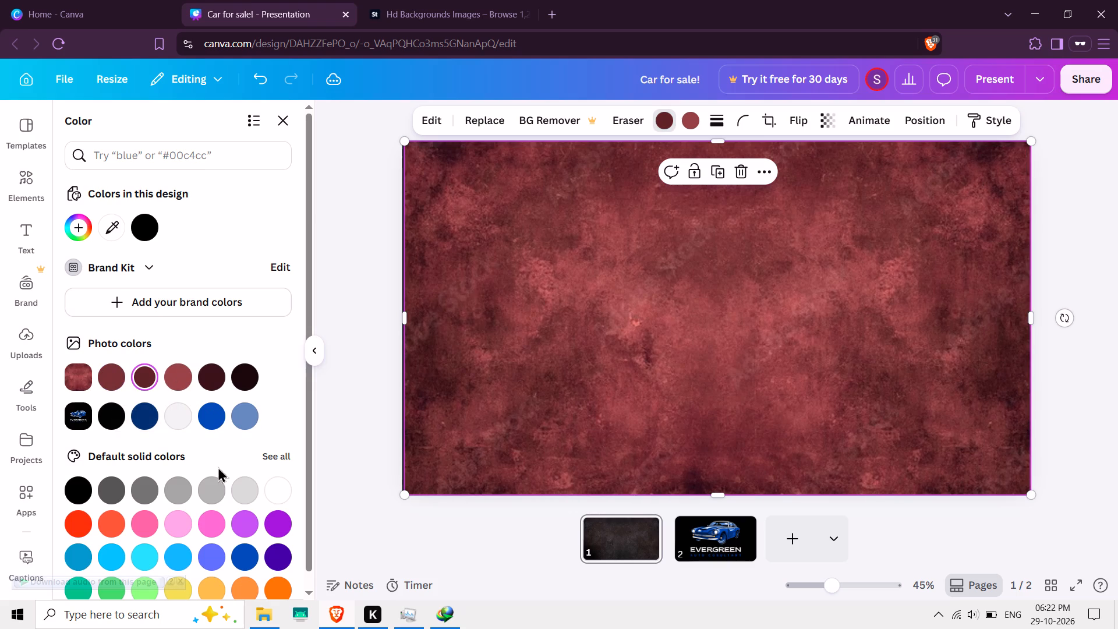
click(110, 592)
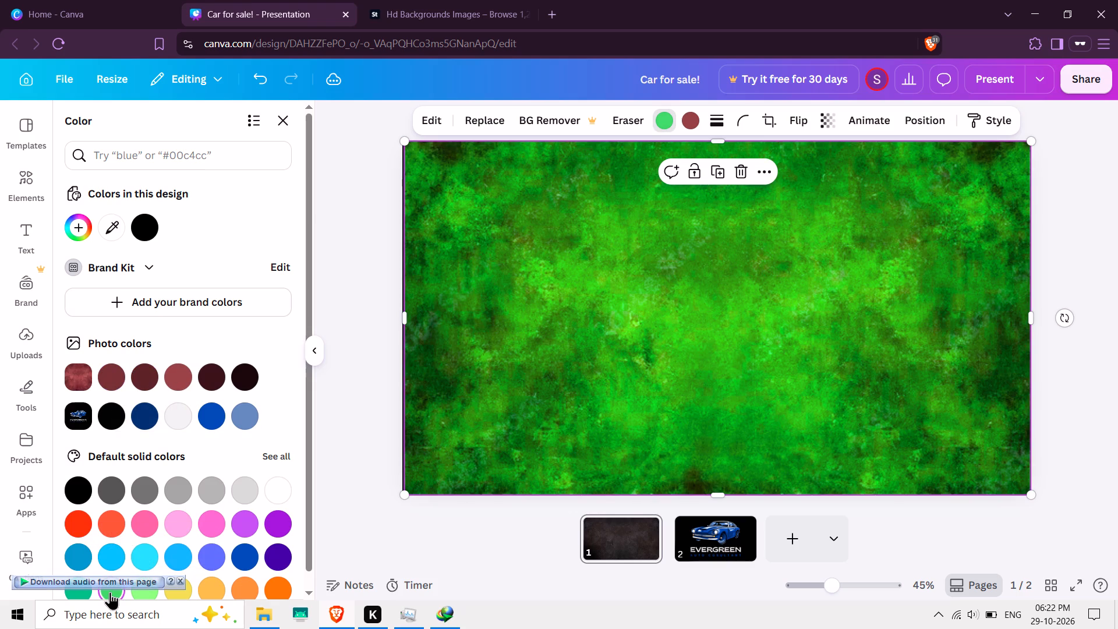
click(116, 372)
click(145, 374)
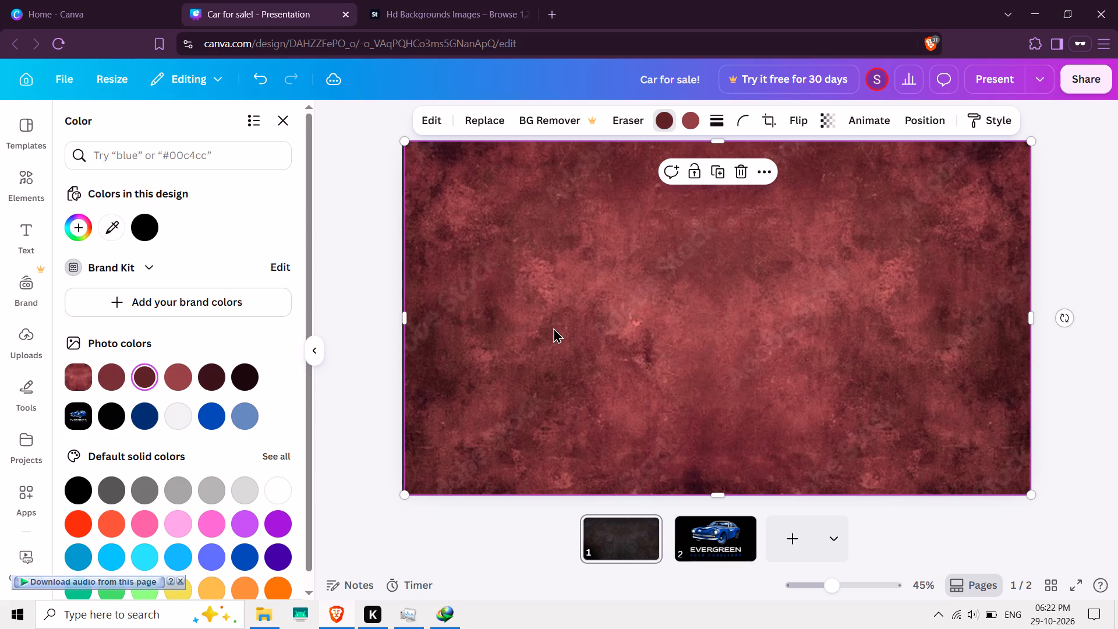
click(553, 327)
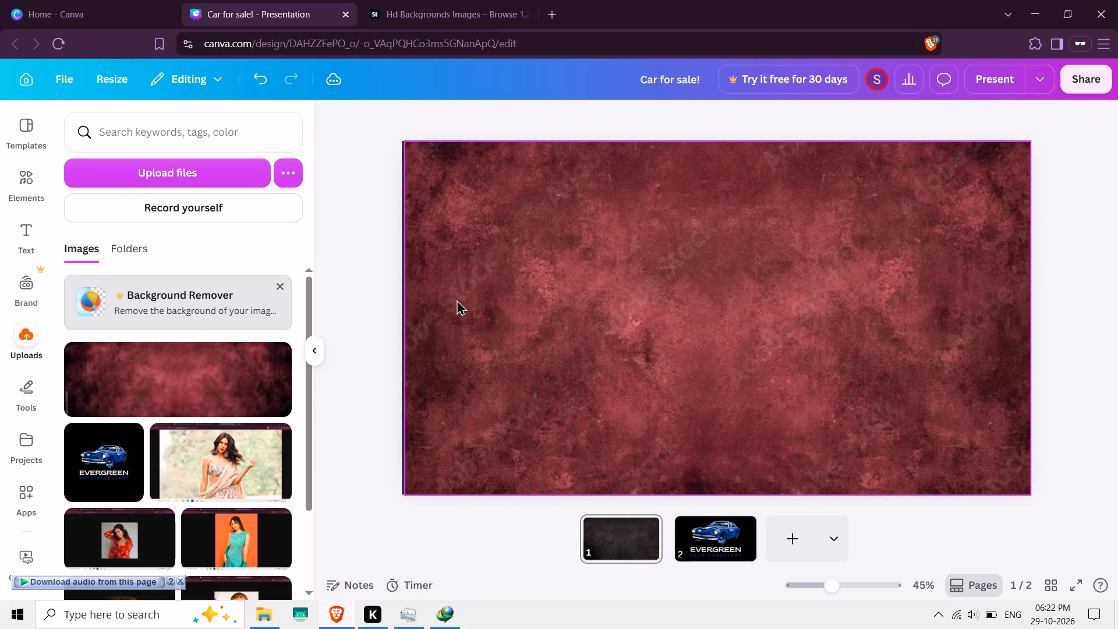
Open the elements library for the page 1 design.
drag(306, 319, 299, 213)
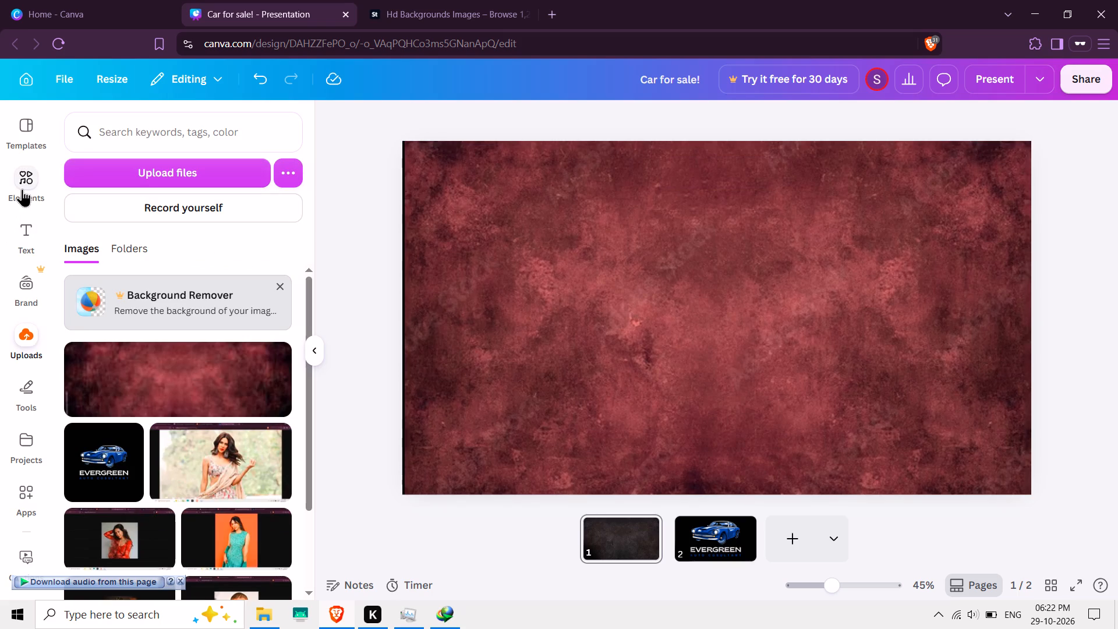
click(22, 189)
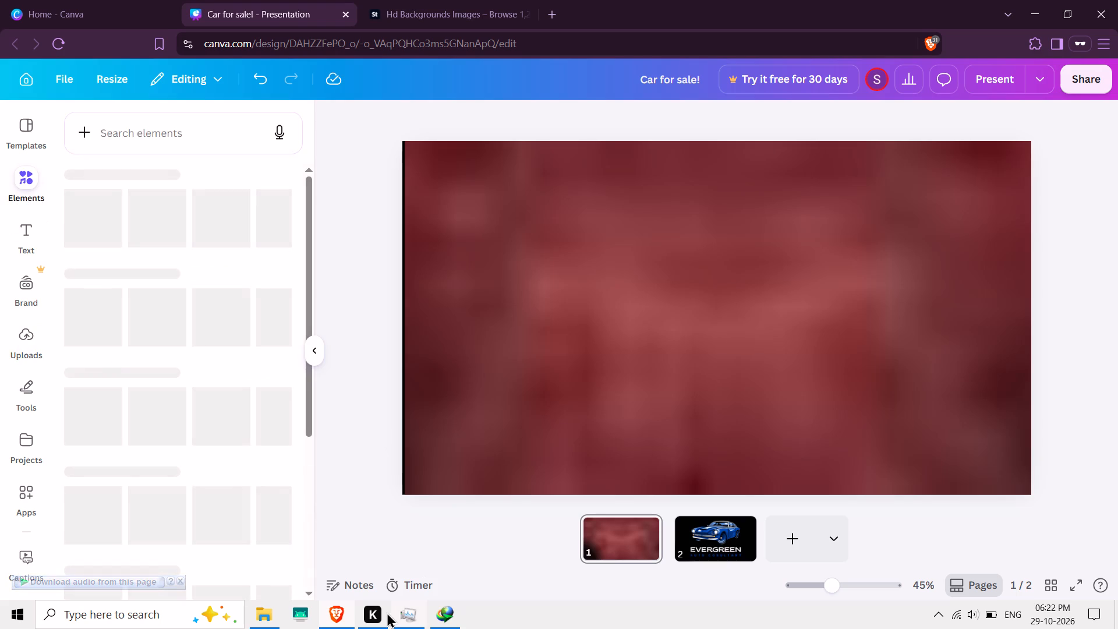
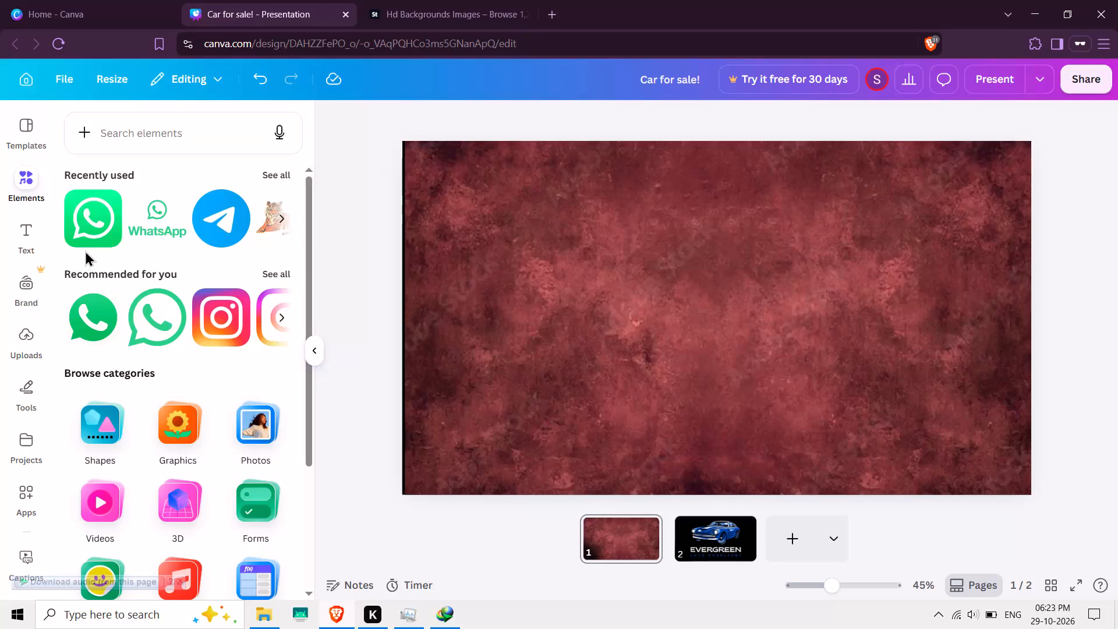
Add the green rounded-square WhatsApp logo from the recently used elements to page 1 and shrink it to a small icon.
click(88, 232)
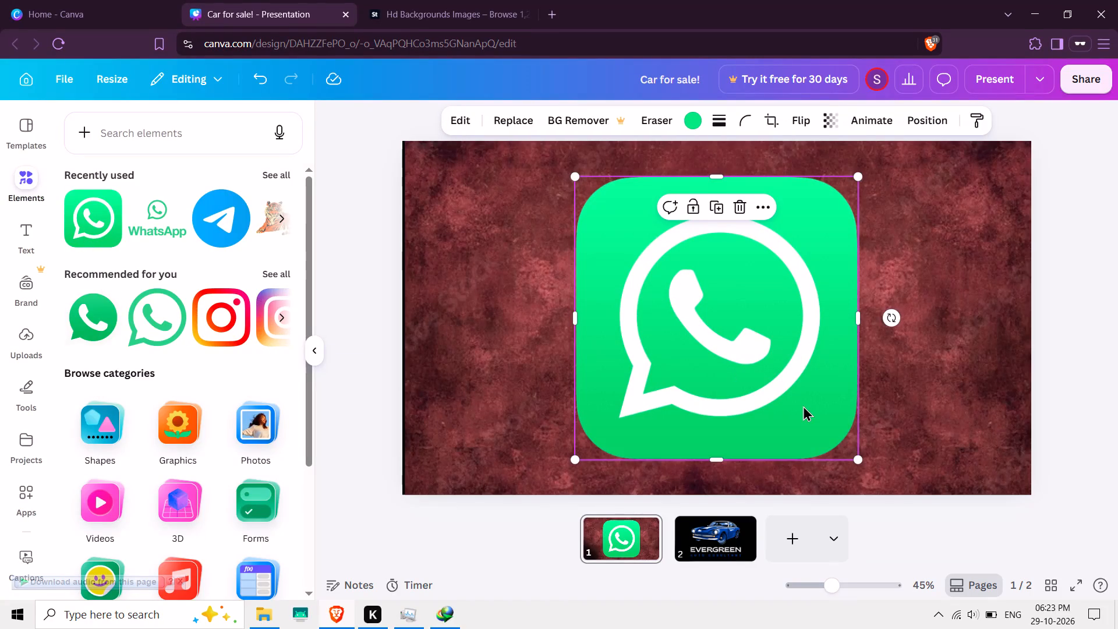
drag(861, 462, 861, 462)
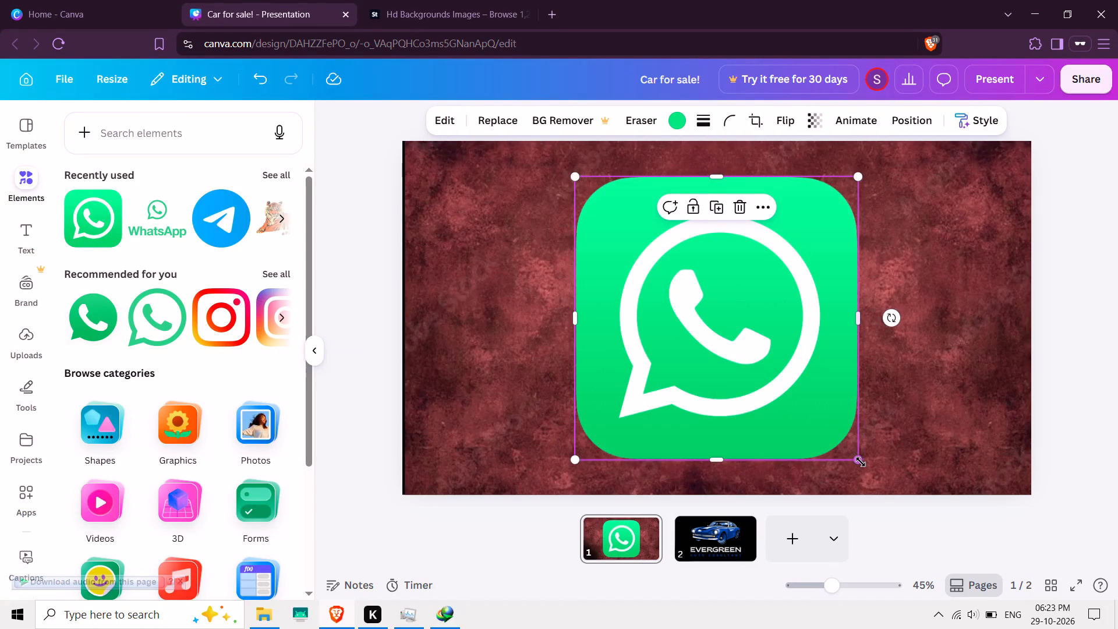
drag(861, 462, 621, 230)
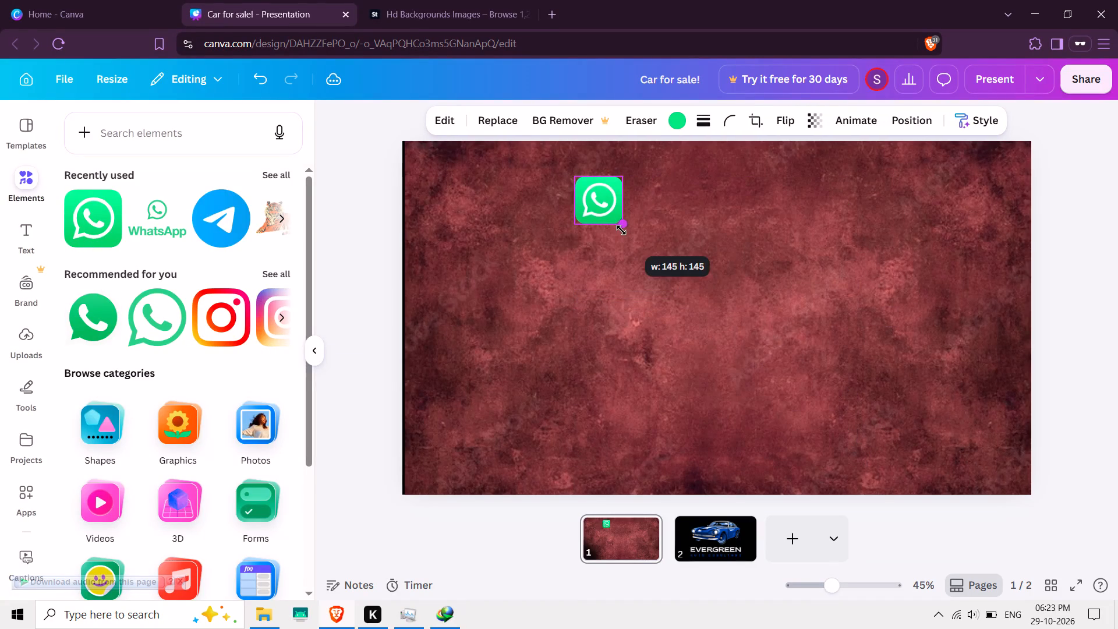
drag(621, 224, 610, 209)
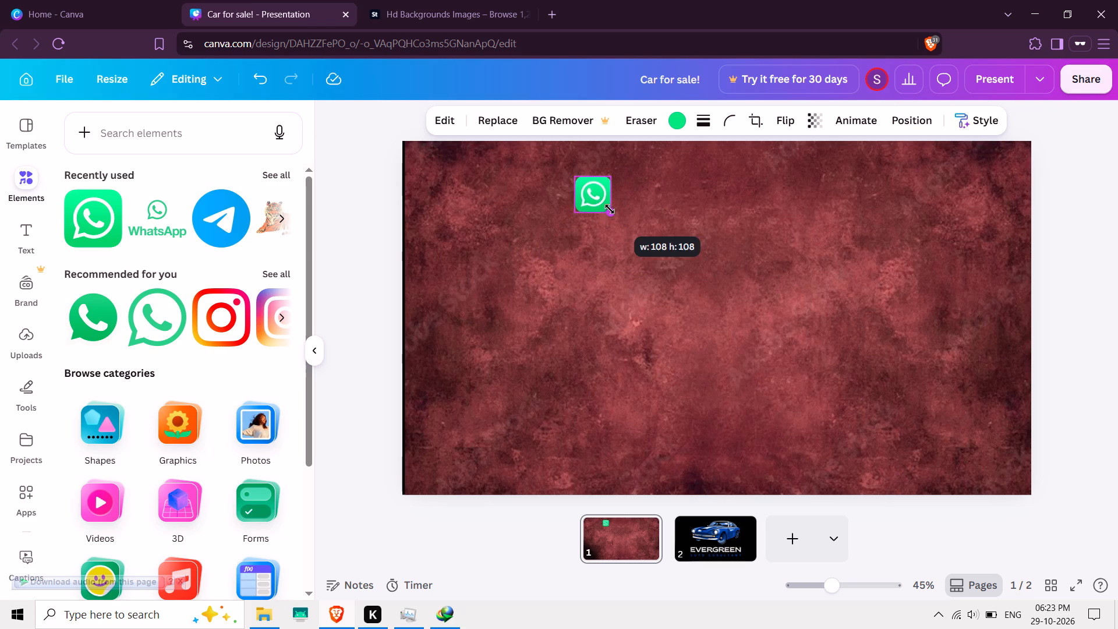
drag(610, 209, 600, 203)
Move the small WhatsApp icon to the bottom edge of page 1, slightly left of the page's centre.
drag(588, 194, 608, 249)
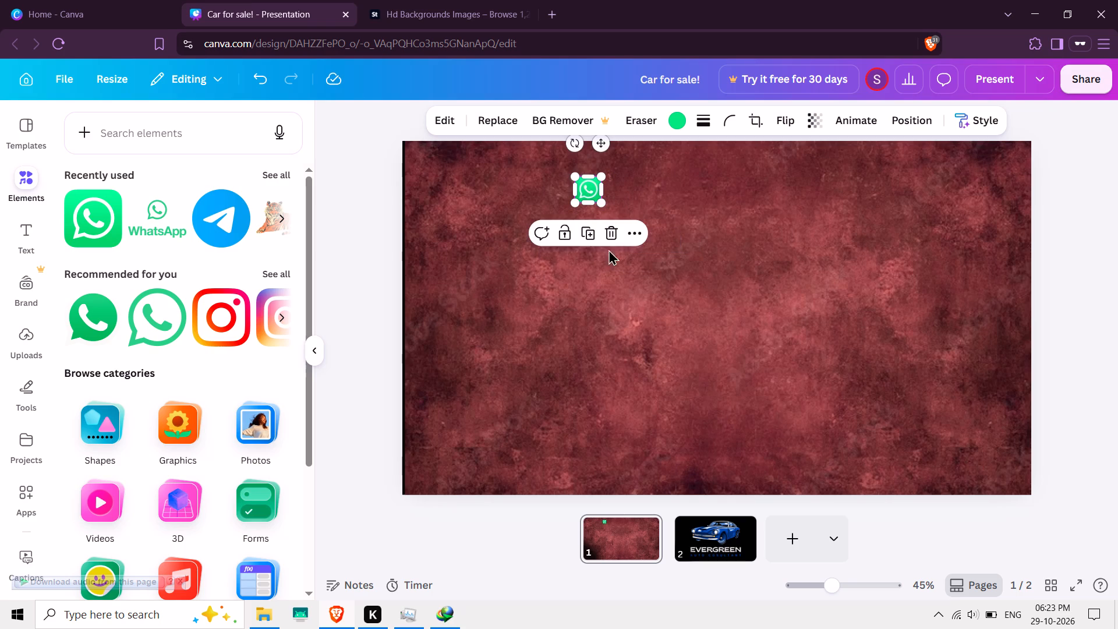
drag(608, 249, 707, 393)
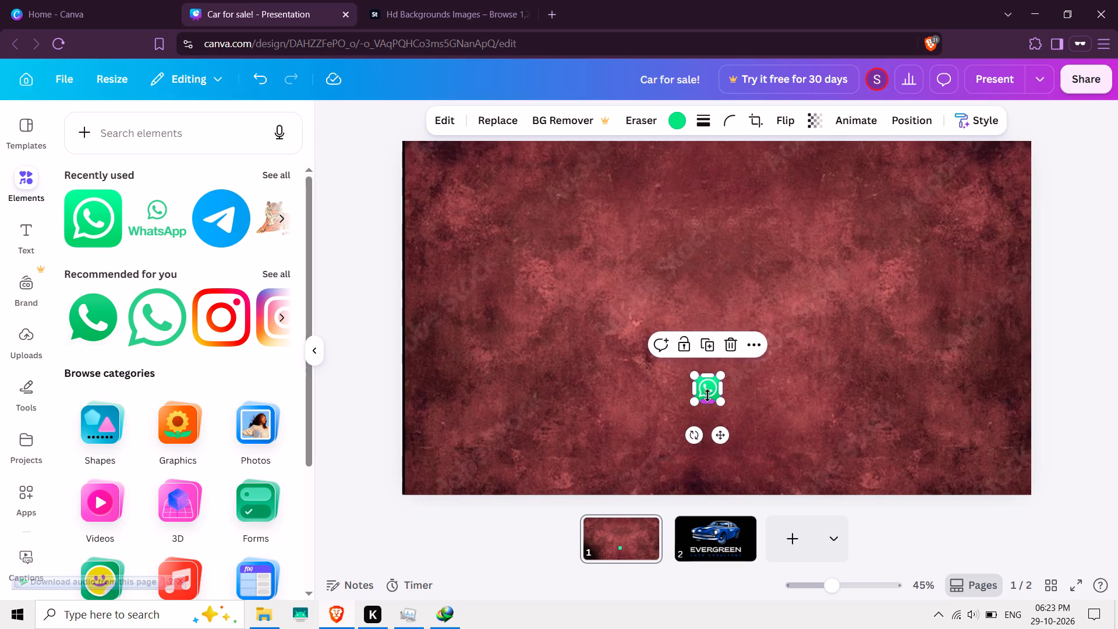
drag(707, 393, 621, 480)
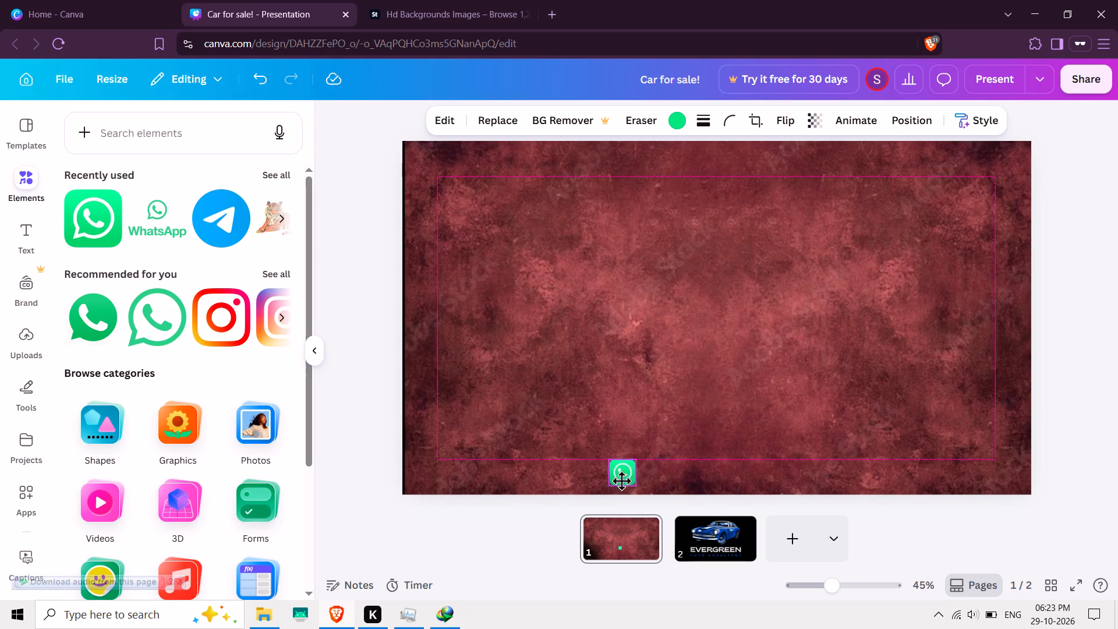
drag(621, 480, 536, 469)
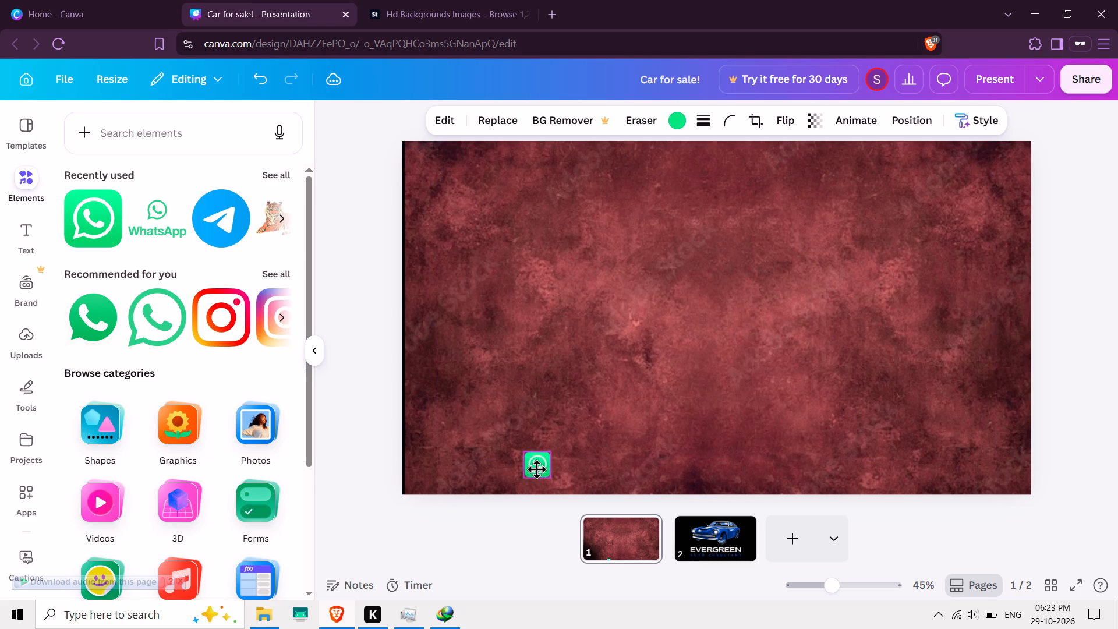
drag(536, 469, 608, 468)
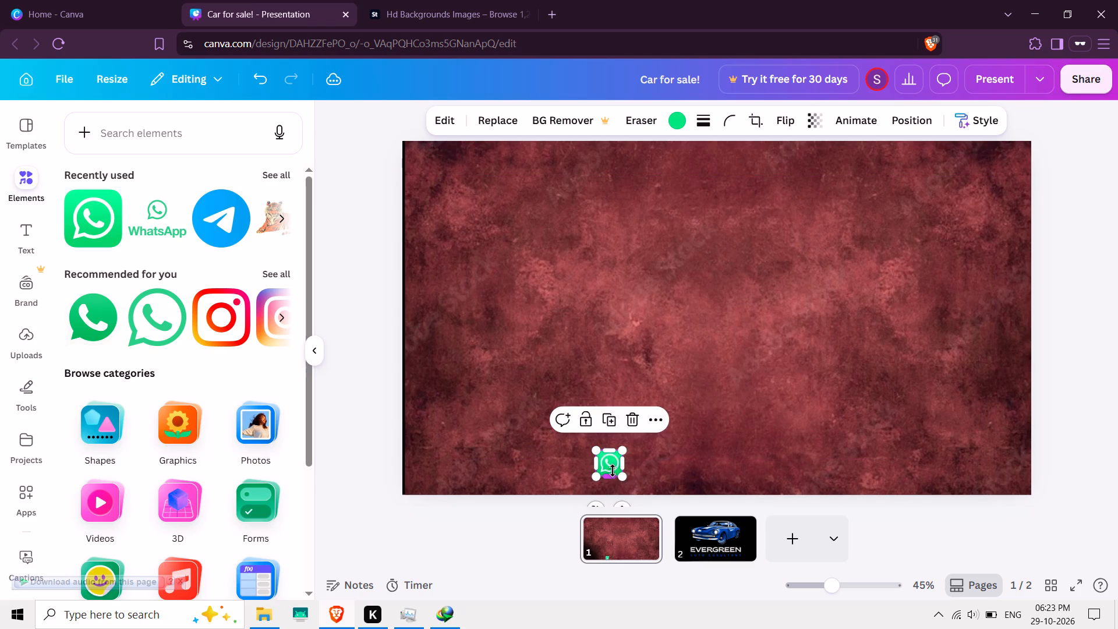
drag(610, 457, 627, 463)
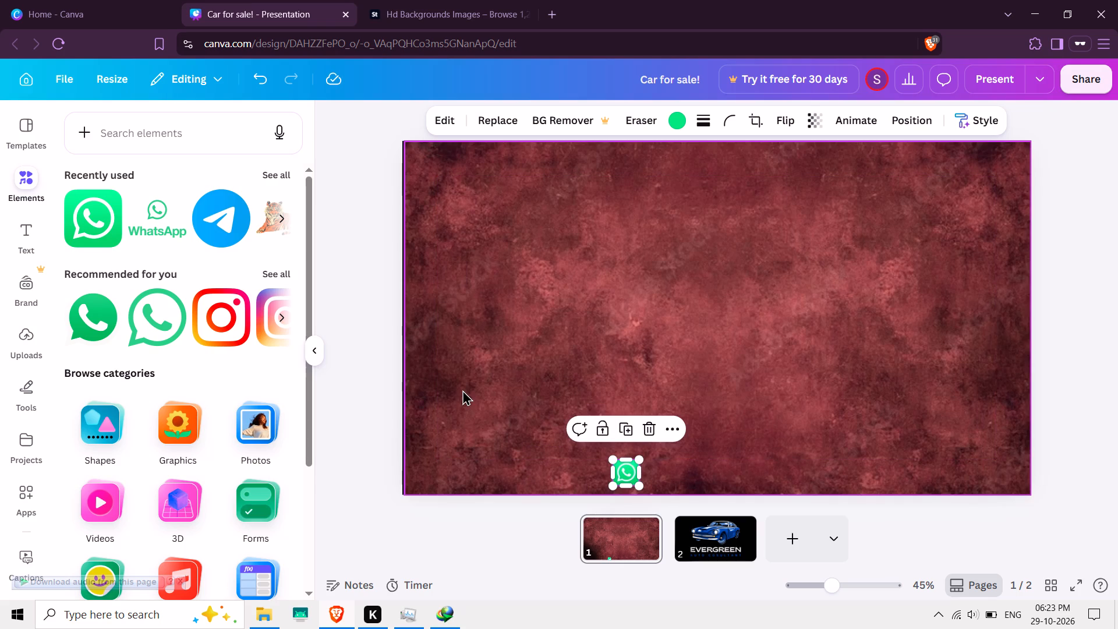
click(462, 390)
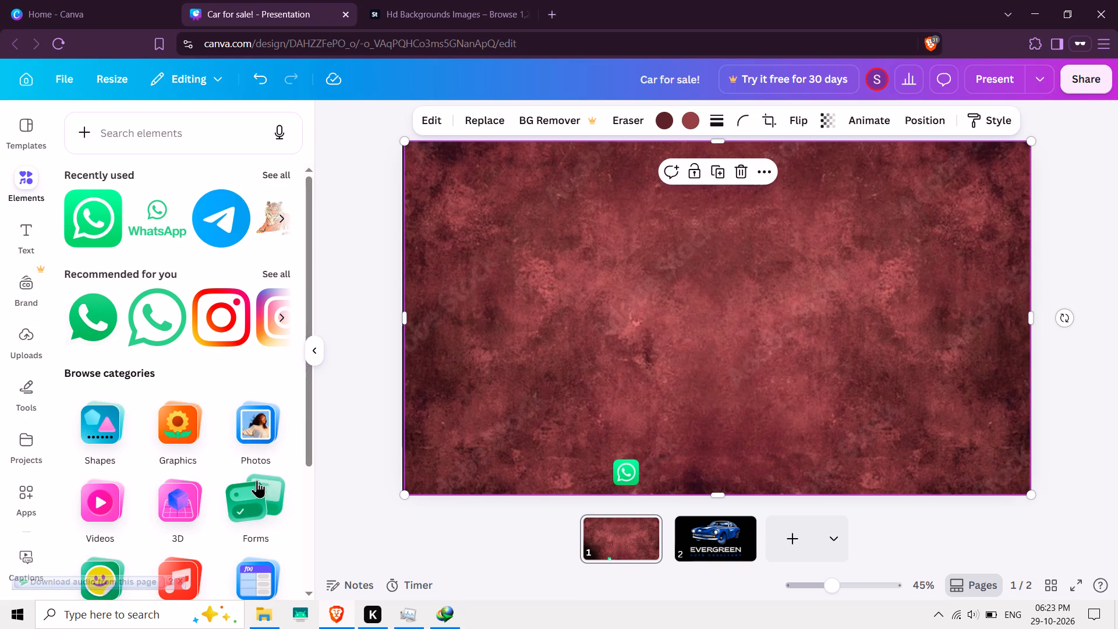
Open the Frames element category and browse its frame shapes, from basic shapes down to flowers, blobs, retro and letters.
drag(310, 376, 303, 499)
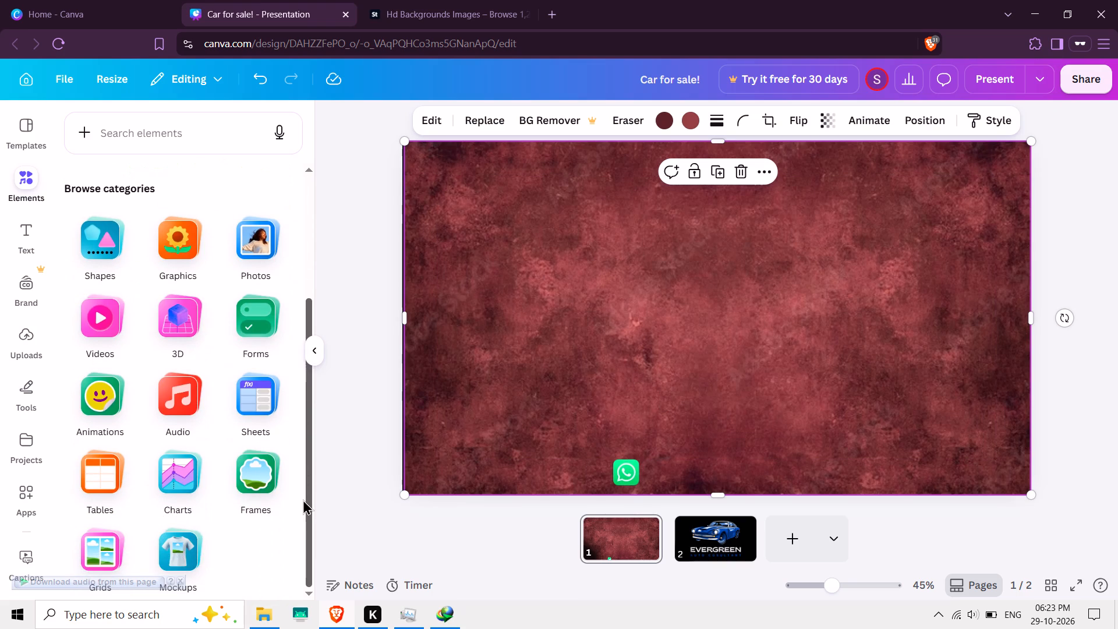
drag(303, 499, 302, 508)
click(265, 479)
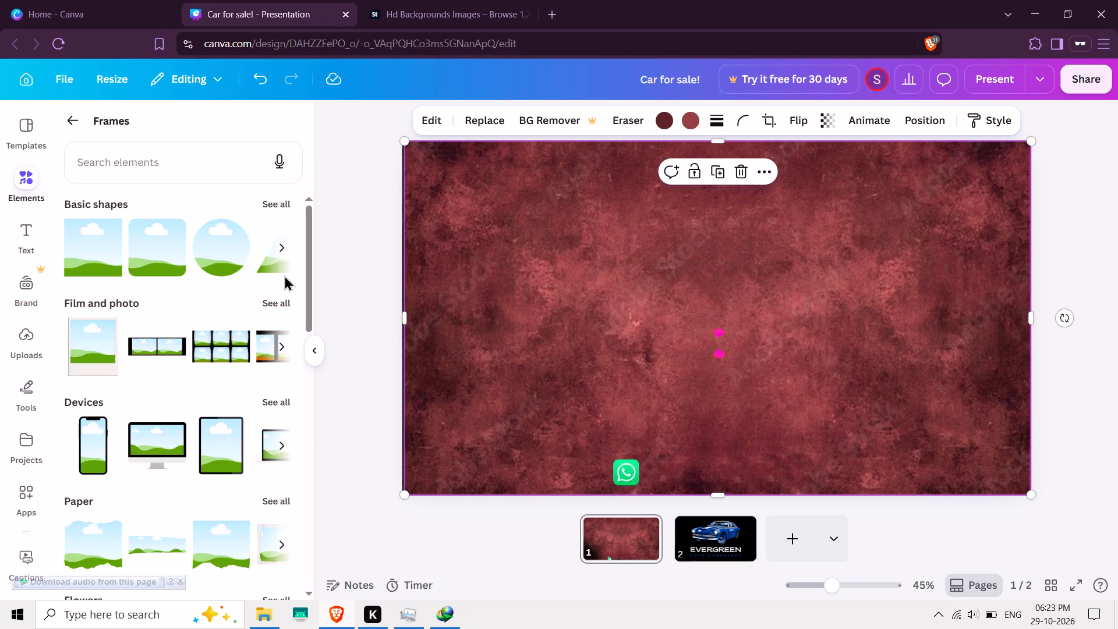
drag(308, 284, 305, 407)
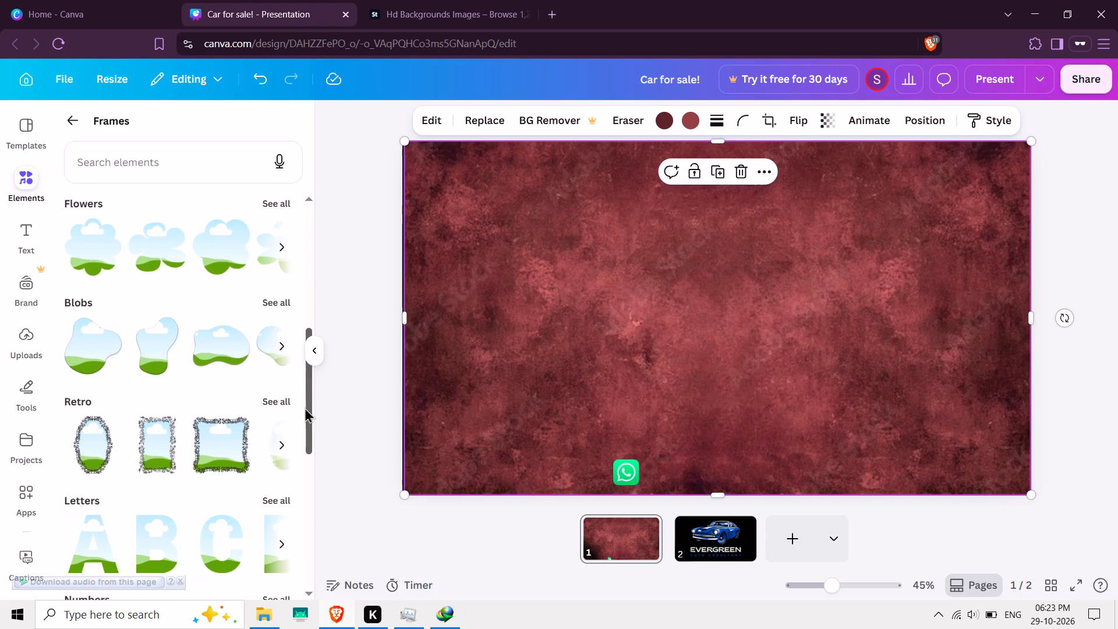
Look through the frame categories and the trending frames for a suitable photo frame for page 1.
drag(305, 407, 305, 573)
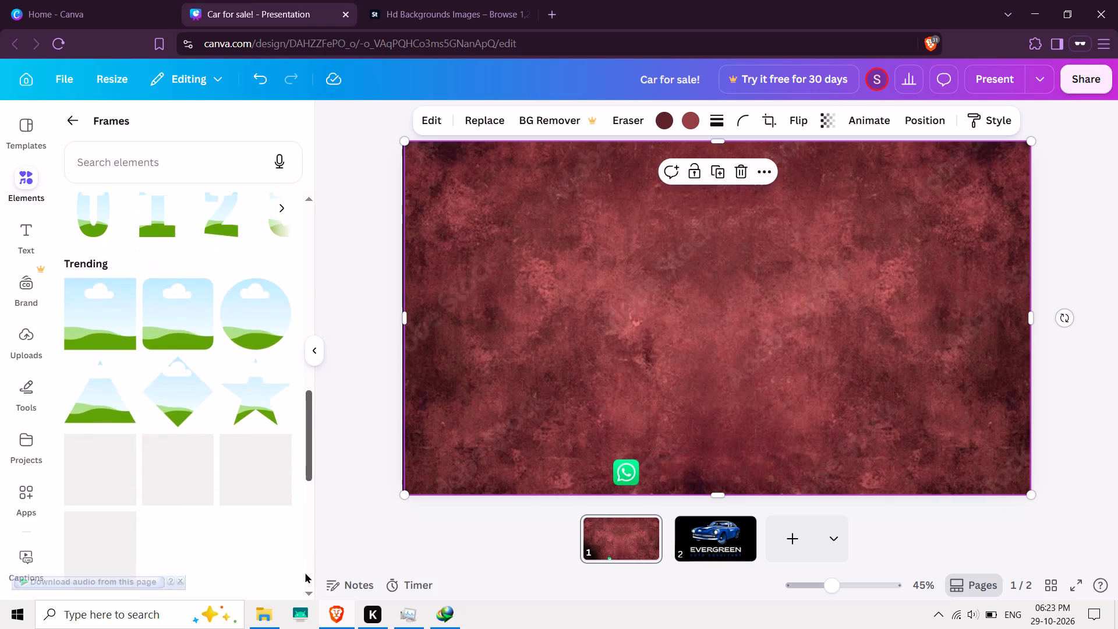
drag(305, 573, 299, 514)
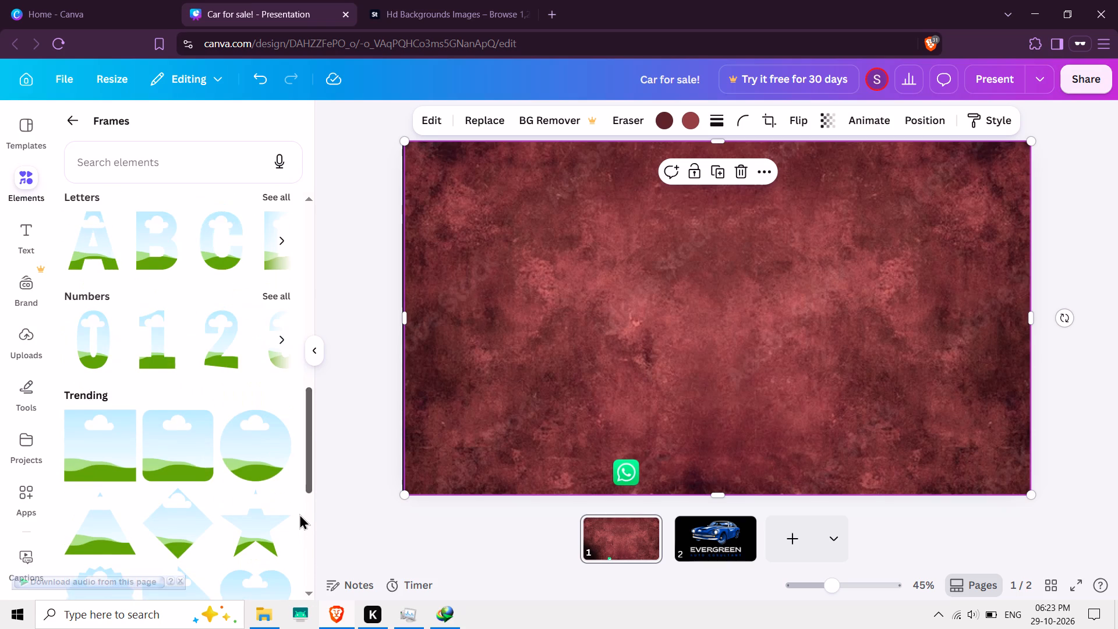
drag(299, 514, 270, 278)
click(277, 235)
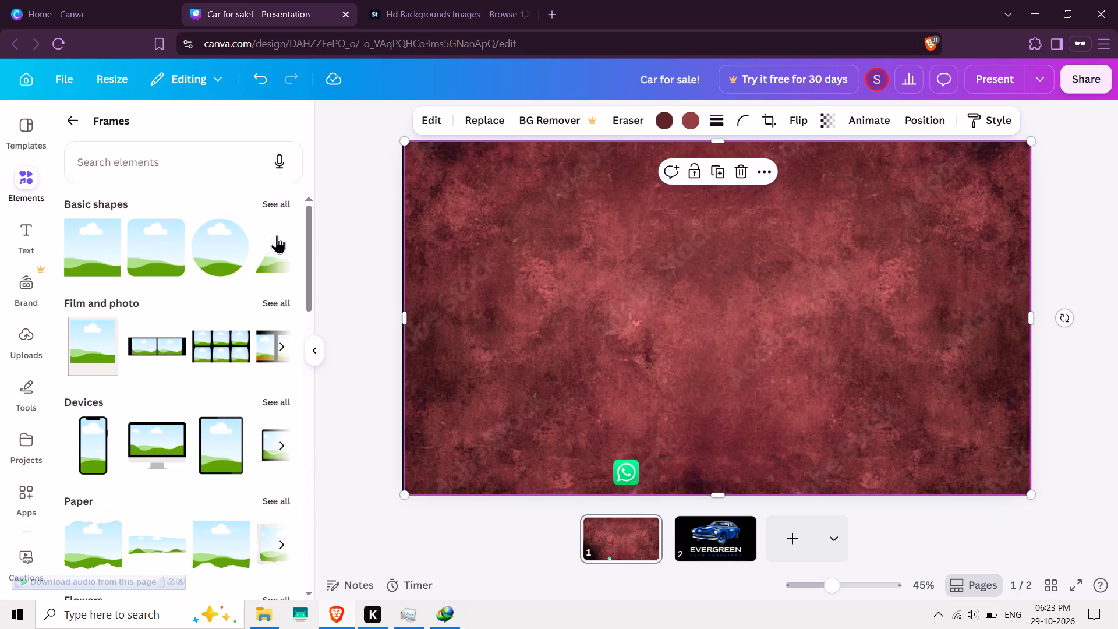
click(277, 235)
click(277, 235)
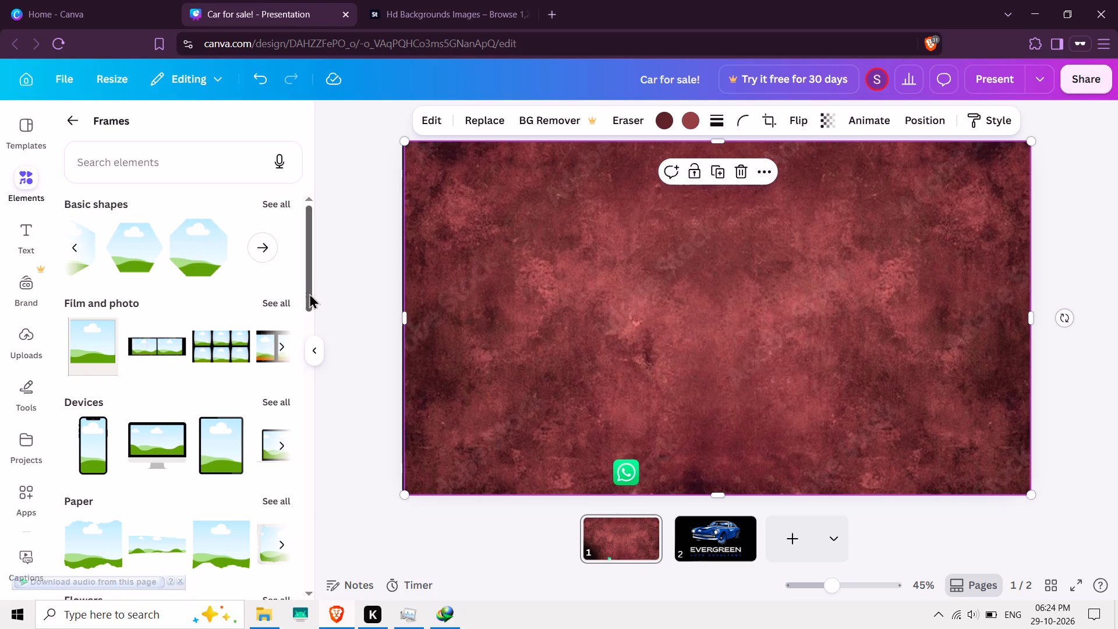
drag(309, 293, 301, 531)
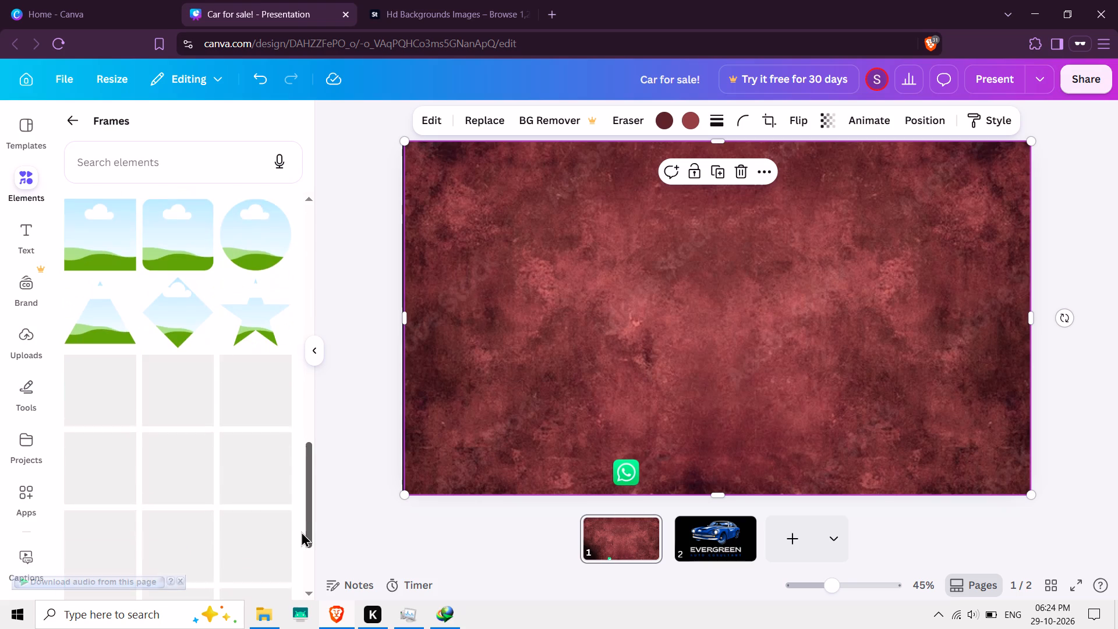
drag(301, 531, 298, 490)
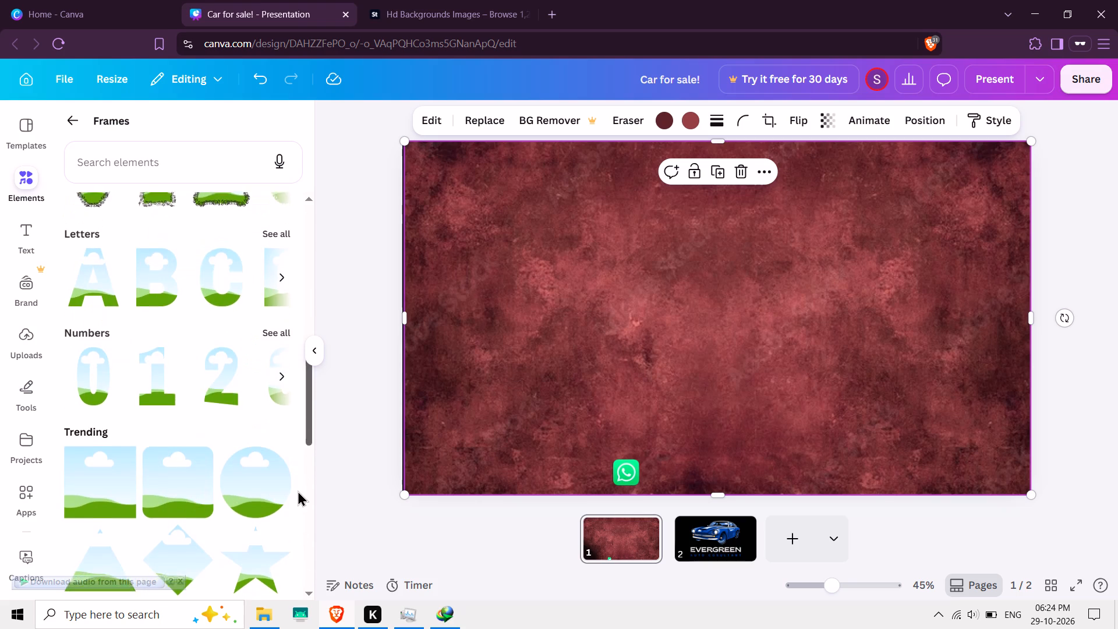
drag(298, 490, 302, 565)
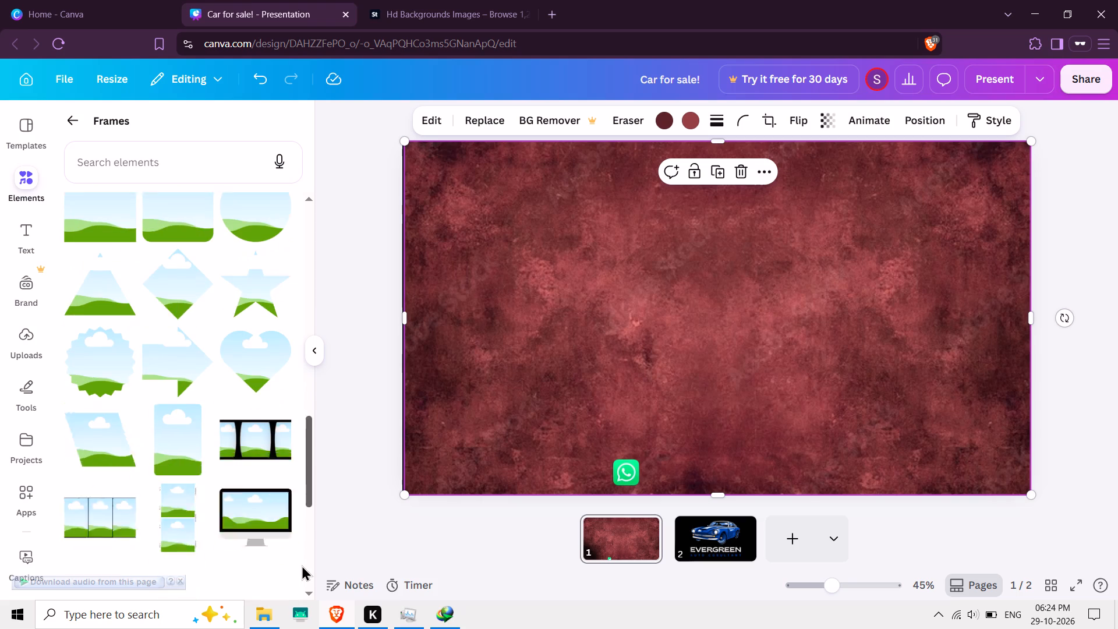
drag(302, 565, 301, 593)
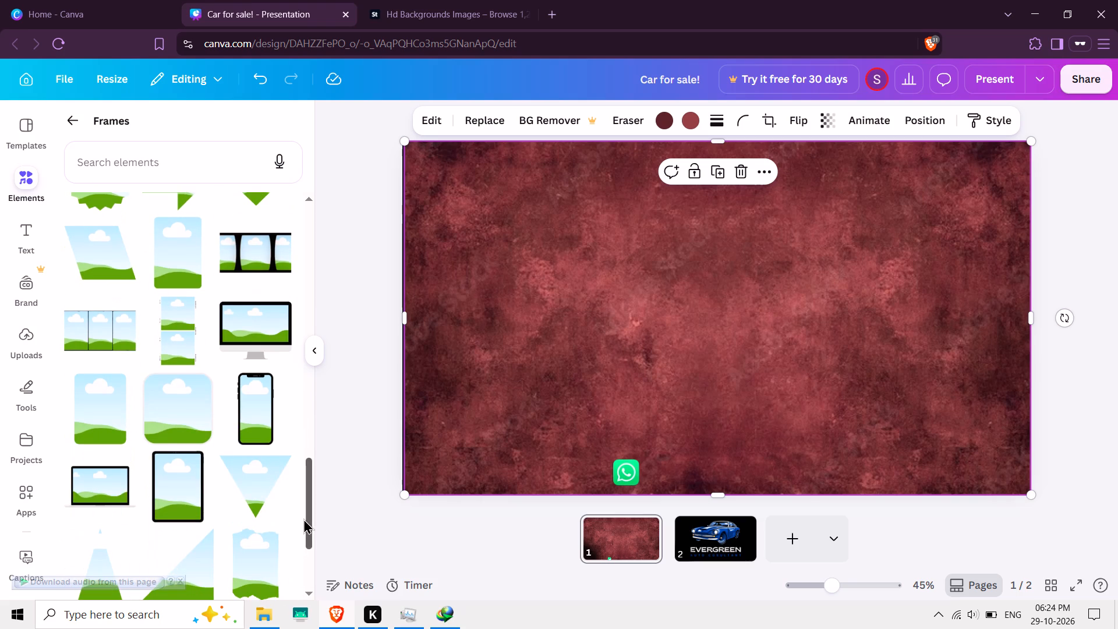
drag(303, 518, 303, 590)
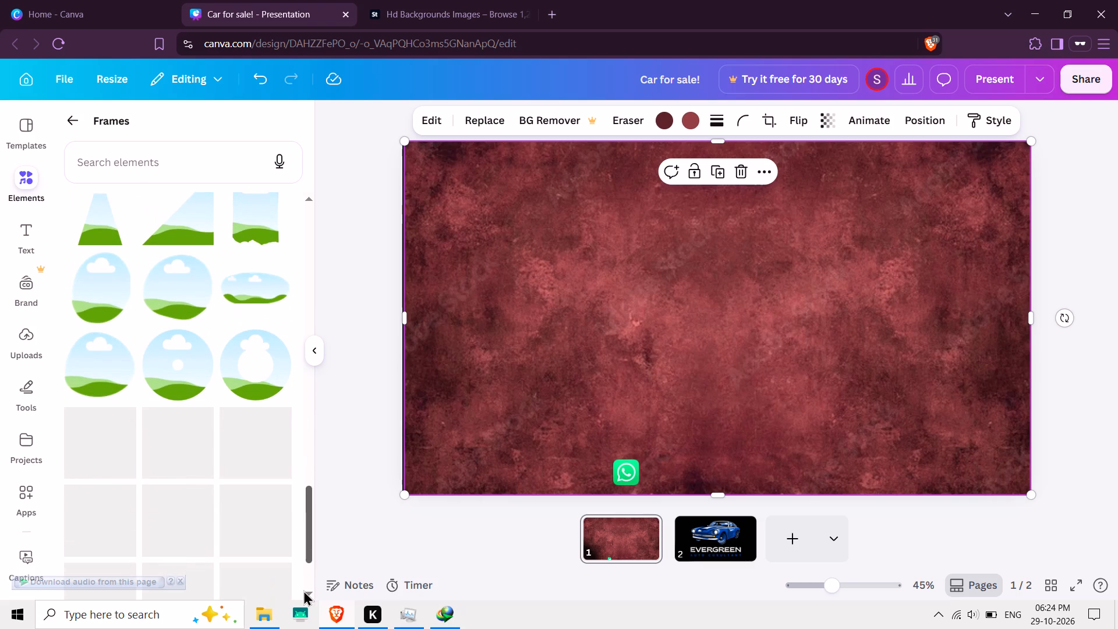
drag(303, 590, 304, 599)
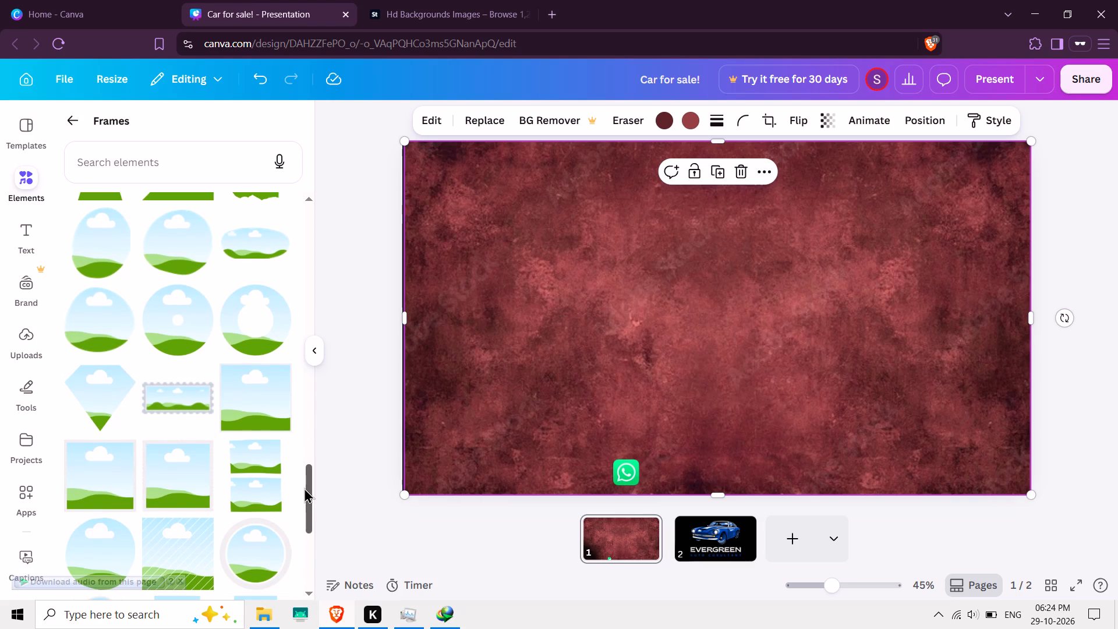
drag(304, 487, 306, 514)
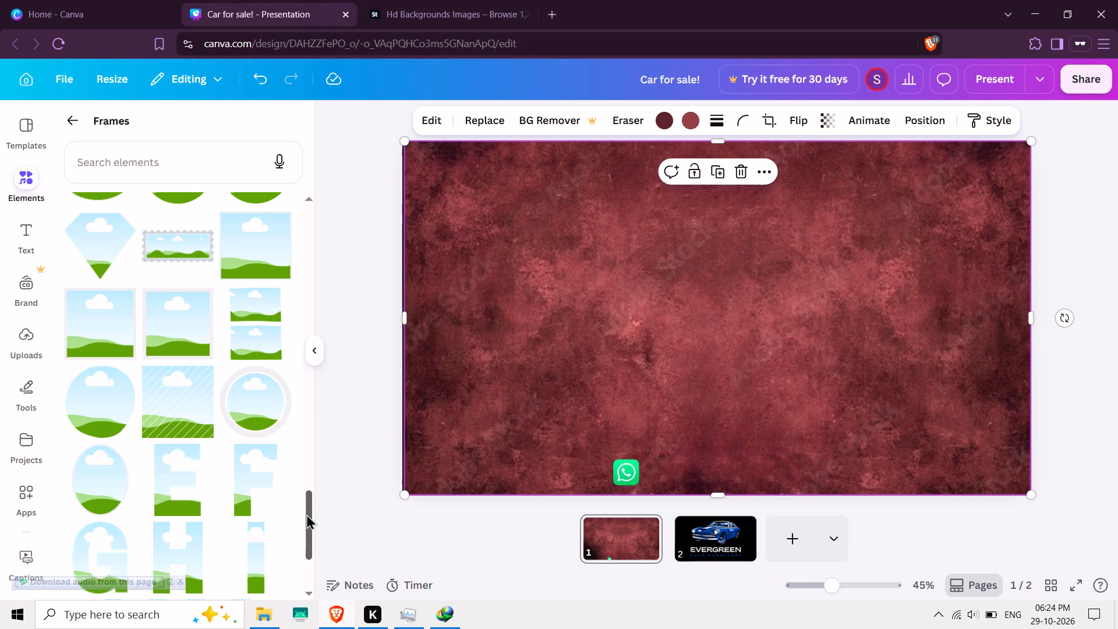
drag(306, 514, 307, 554)
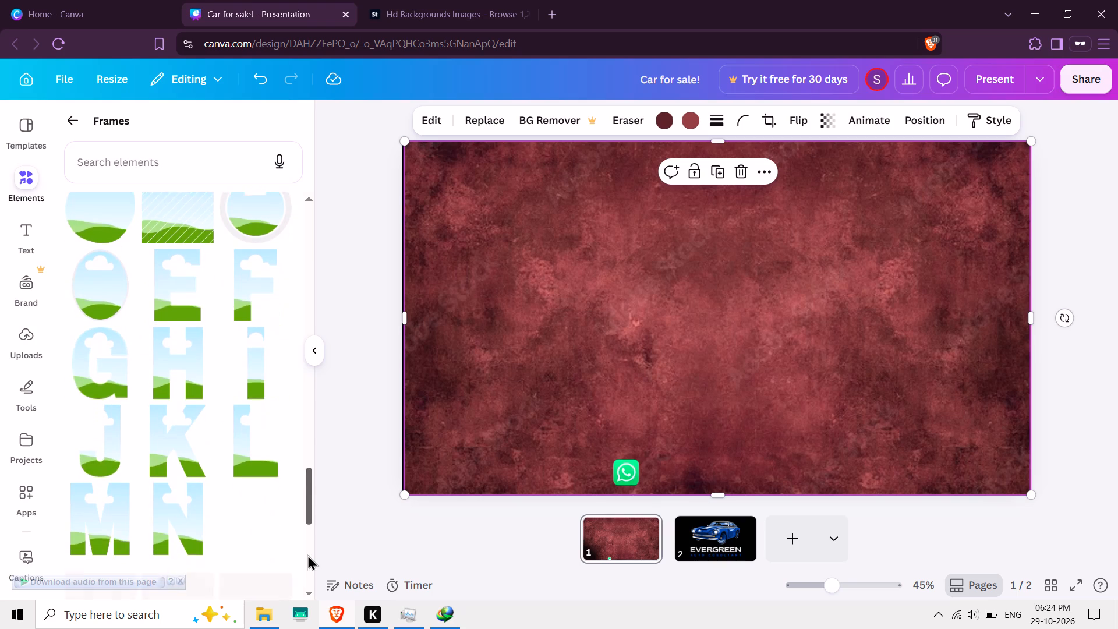
Add the wide postage-stamp frame with scalloped edges from the trending frames to page 1.
drag(307, 554, 311, 363)
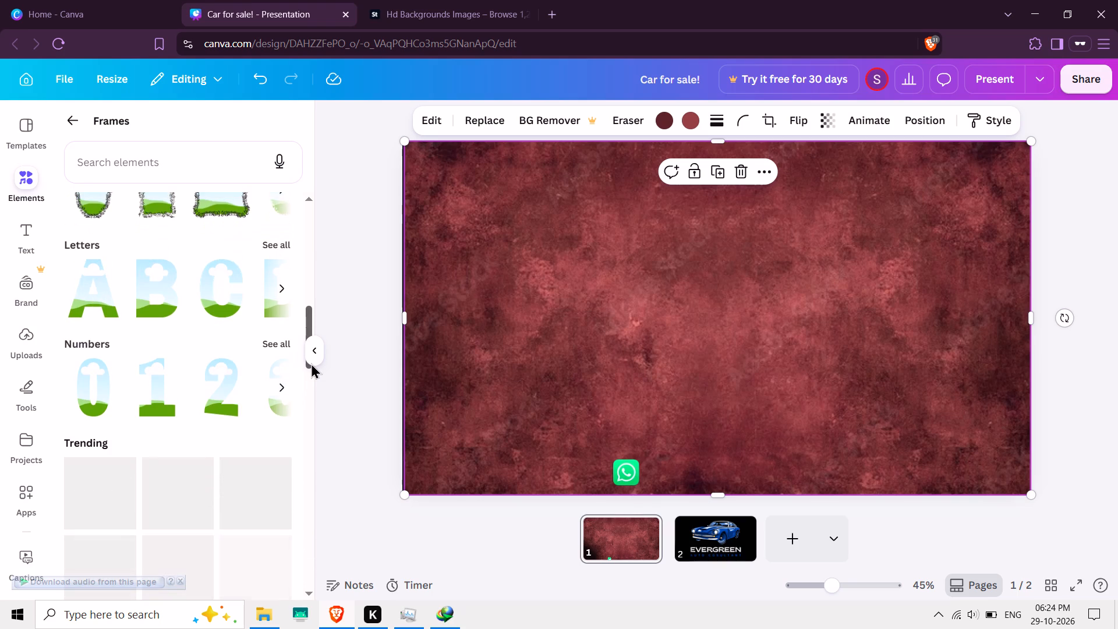
drag(311, 363, 308, 386)
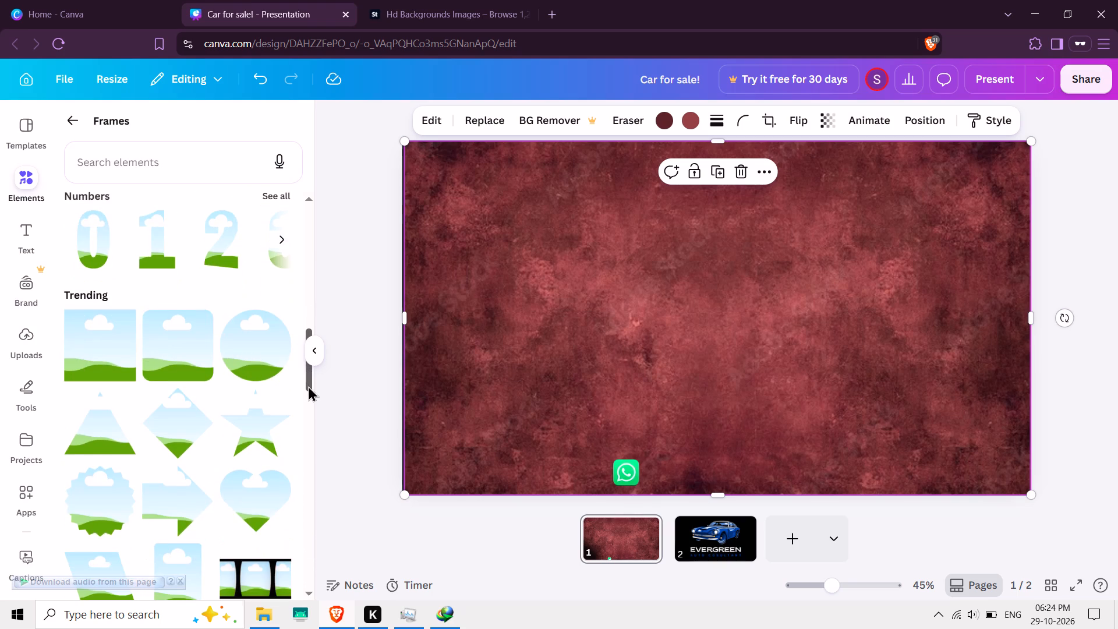
drag(308, 386, 307, 434)
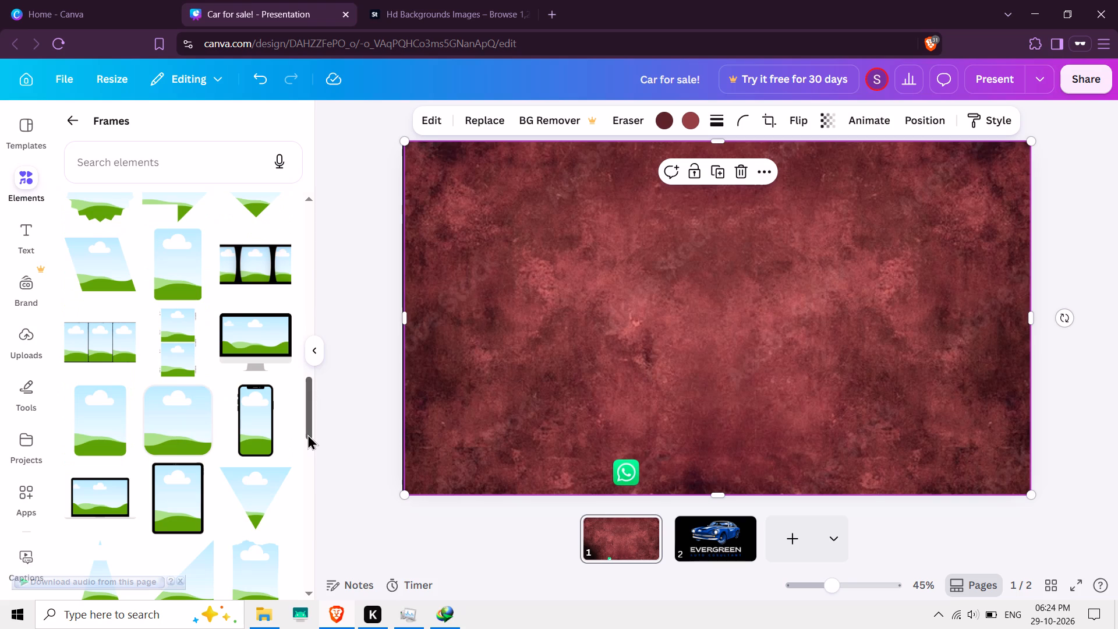
drag(307, 434, 306, 487)
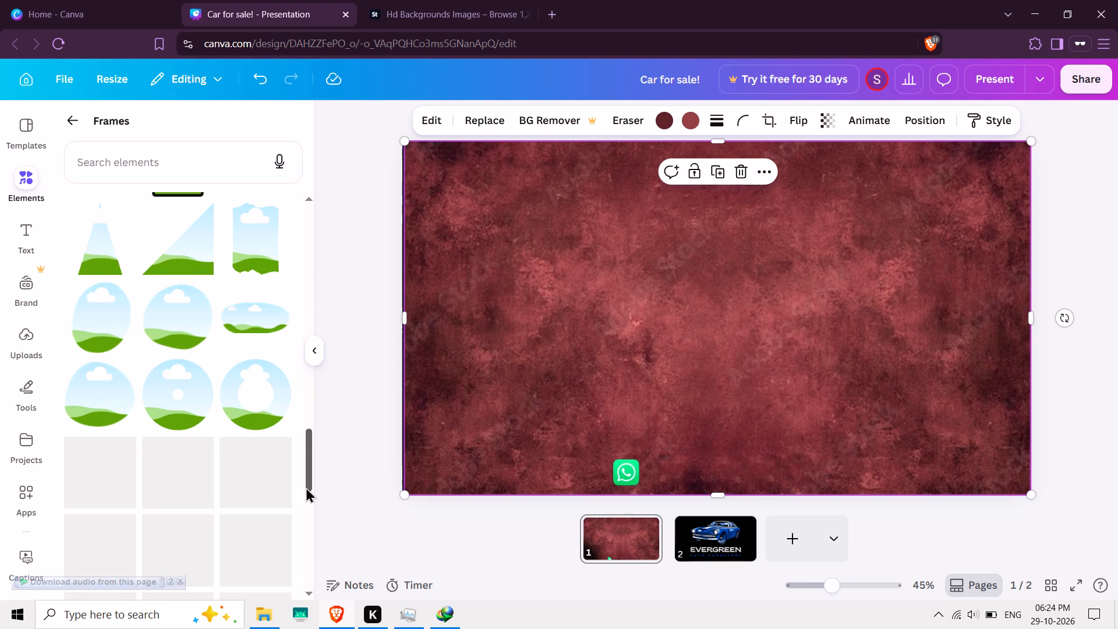
drag(306, 487, 306, 516)
click(164, 278)
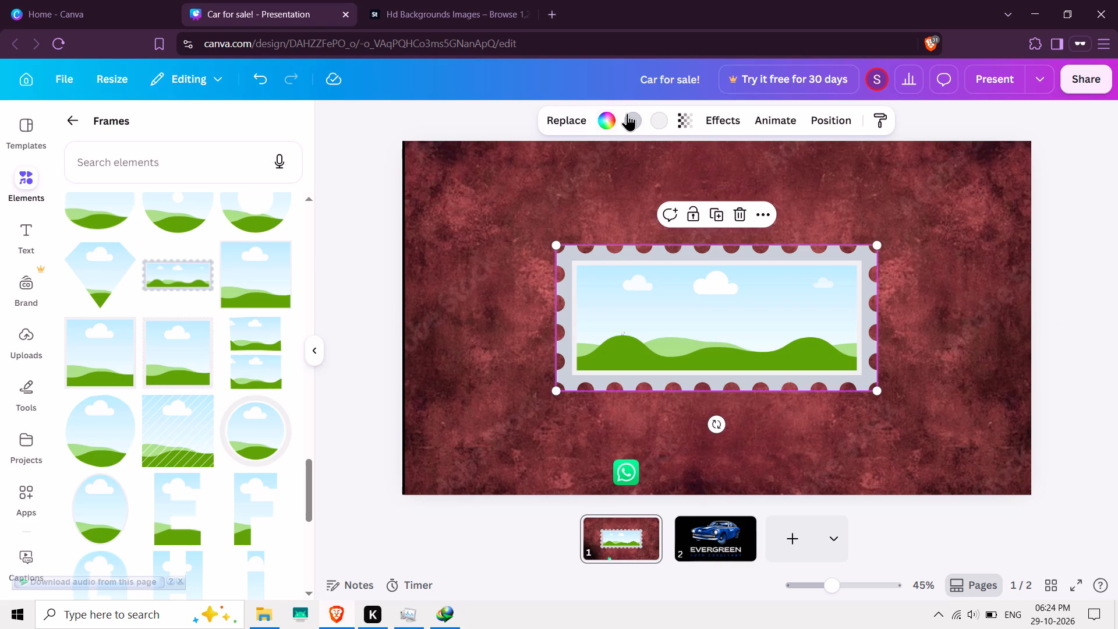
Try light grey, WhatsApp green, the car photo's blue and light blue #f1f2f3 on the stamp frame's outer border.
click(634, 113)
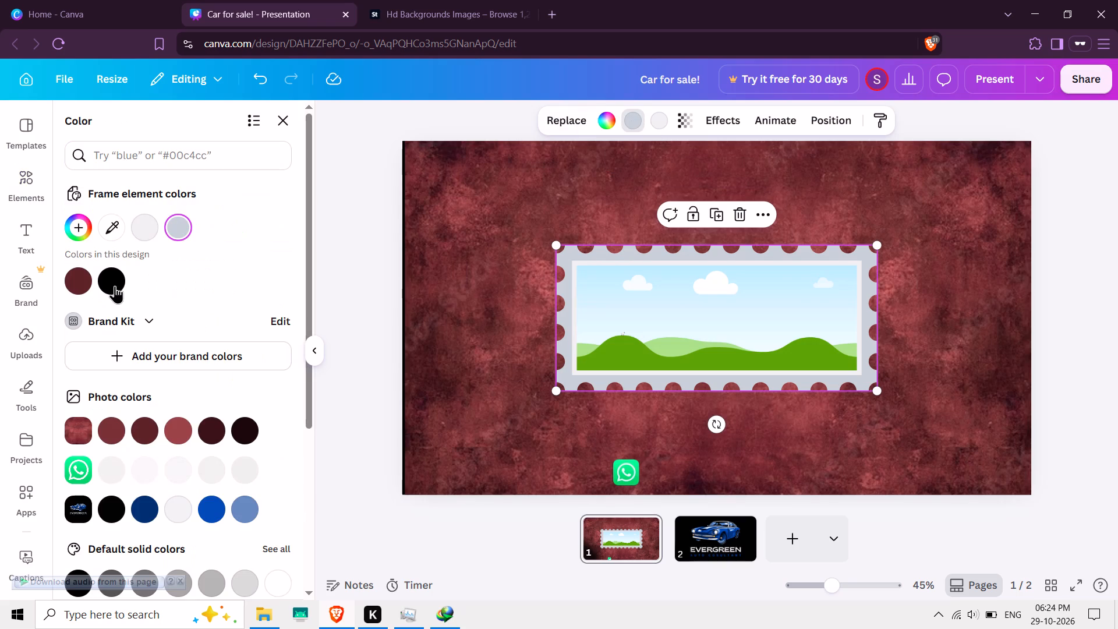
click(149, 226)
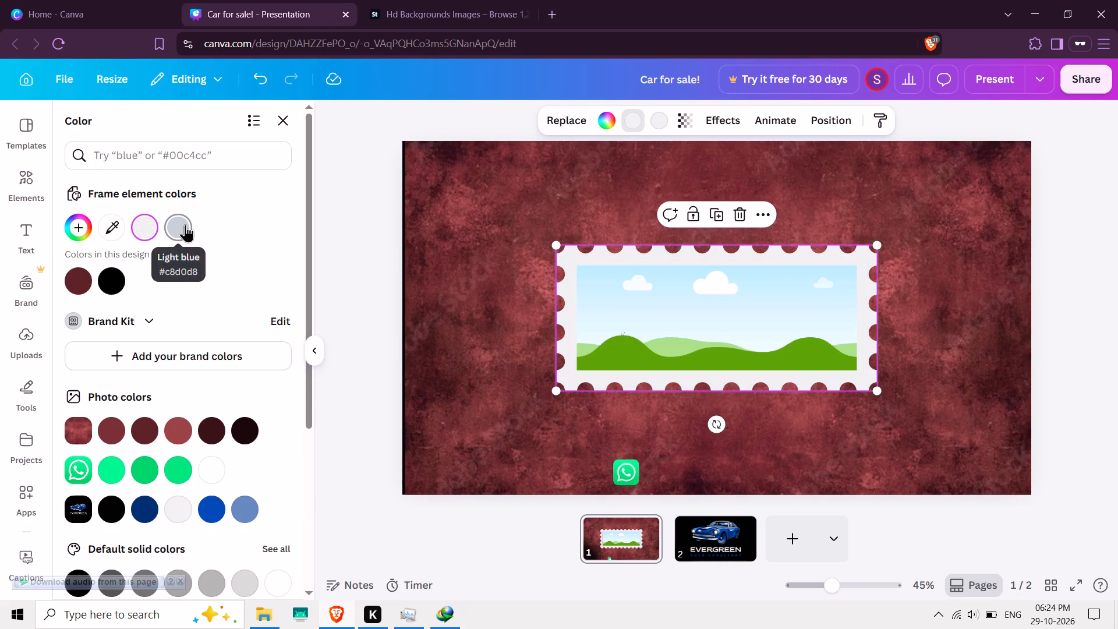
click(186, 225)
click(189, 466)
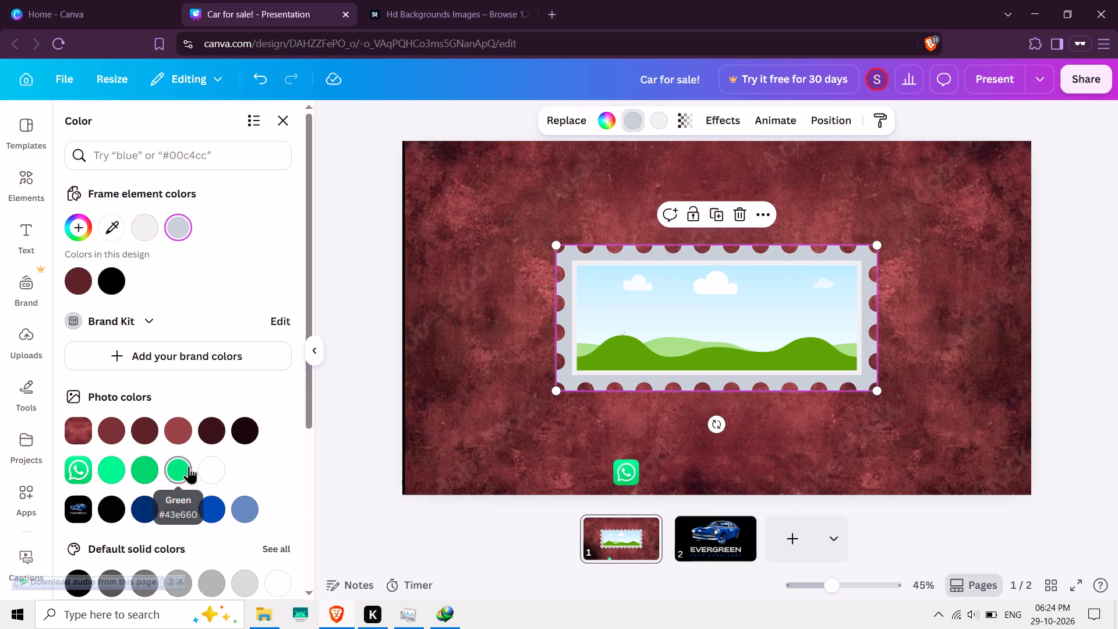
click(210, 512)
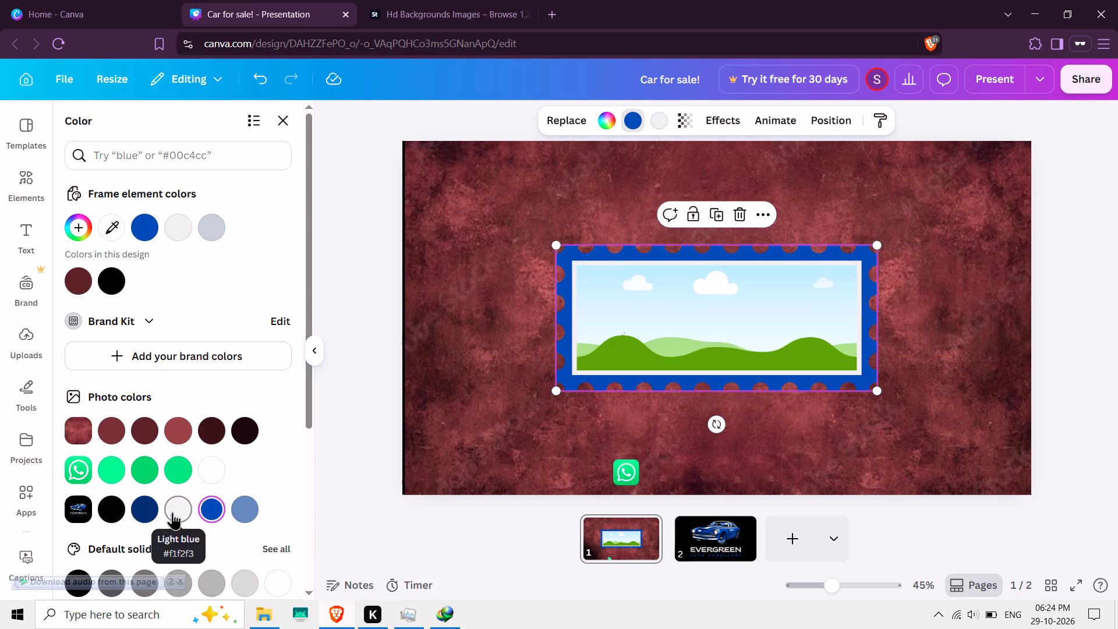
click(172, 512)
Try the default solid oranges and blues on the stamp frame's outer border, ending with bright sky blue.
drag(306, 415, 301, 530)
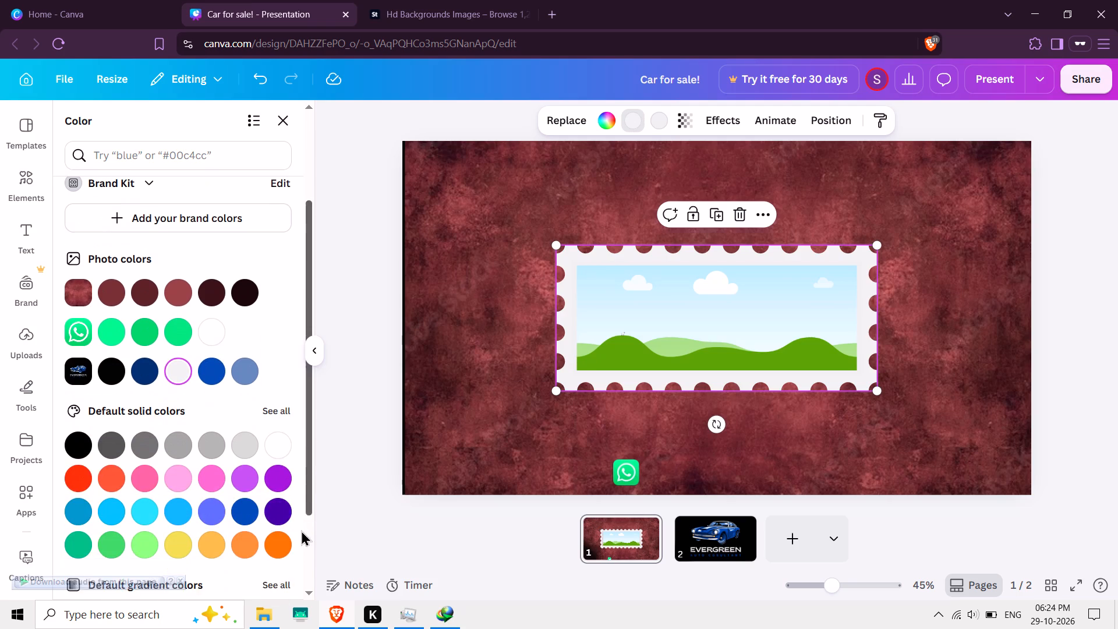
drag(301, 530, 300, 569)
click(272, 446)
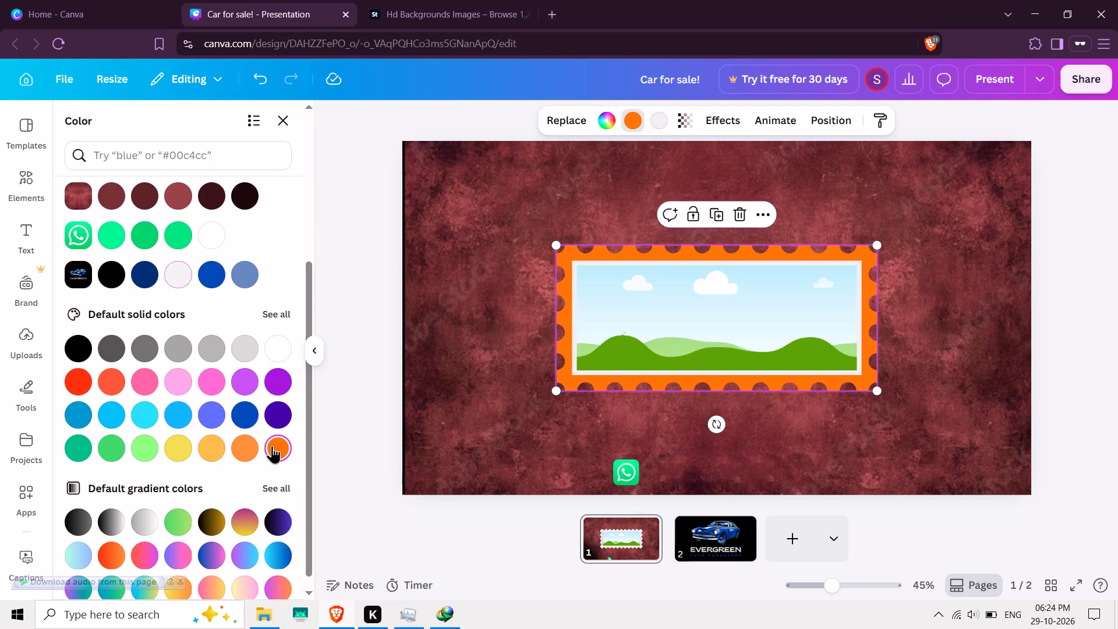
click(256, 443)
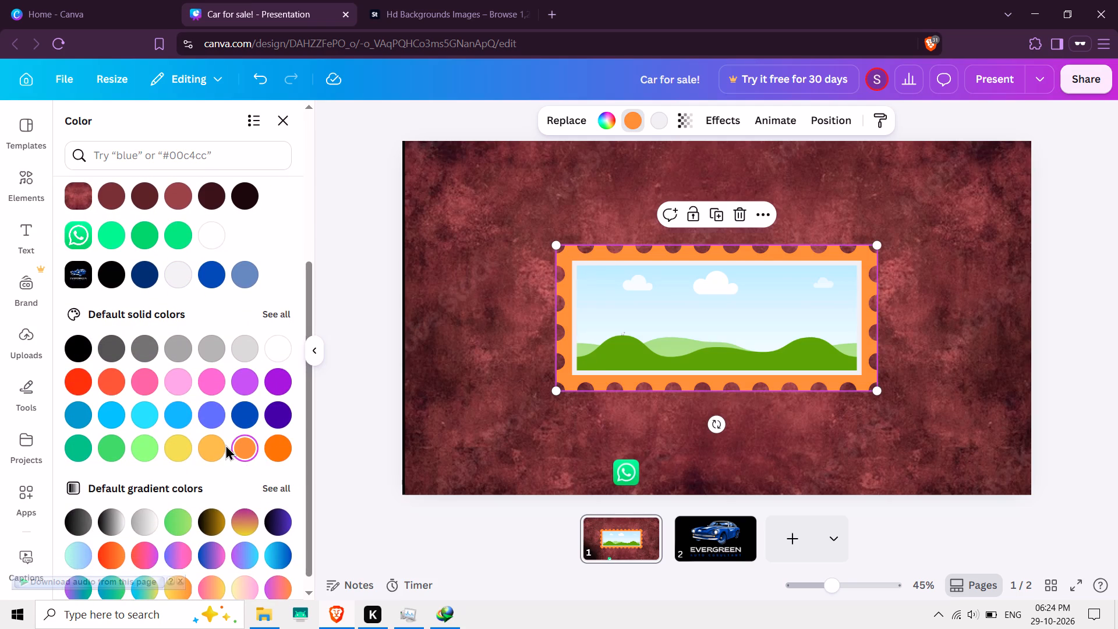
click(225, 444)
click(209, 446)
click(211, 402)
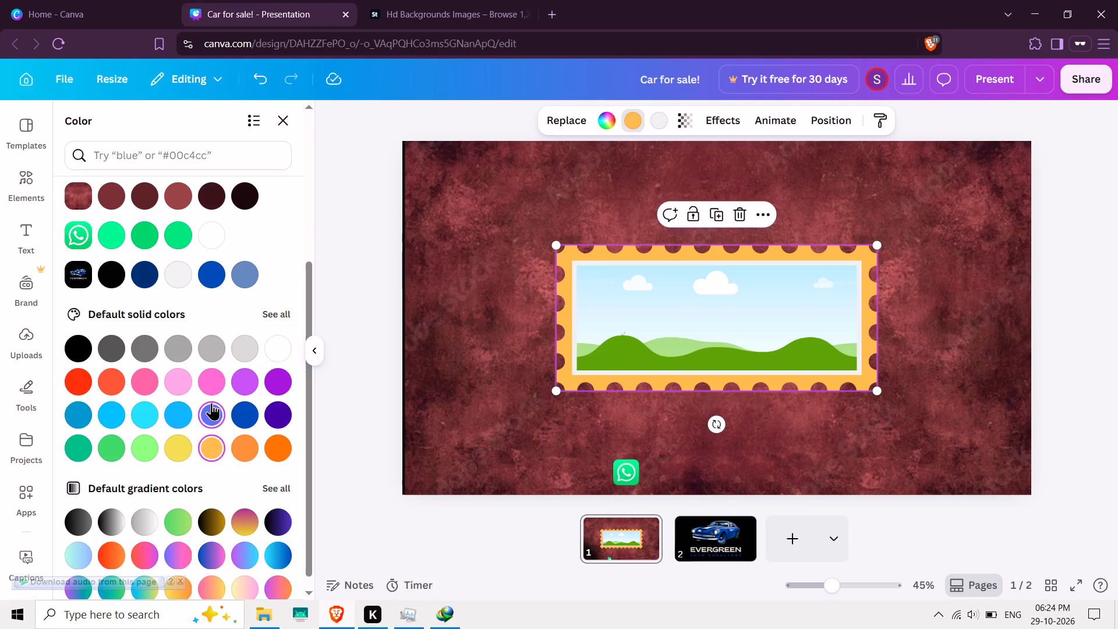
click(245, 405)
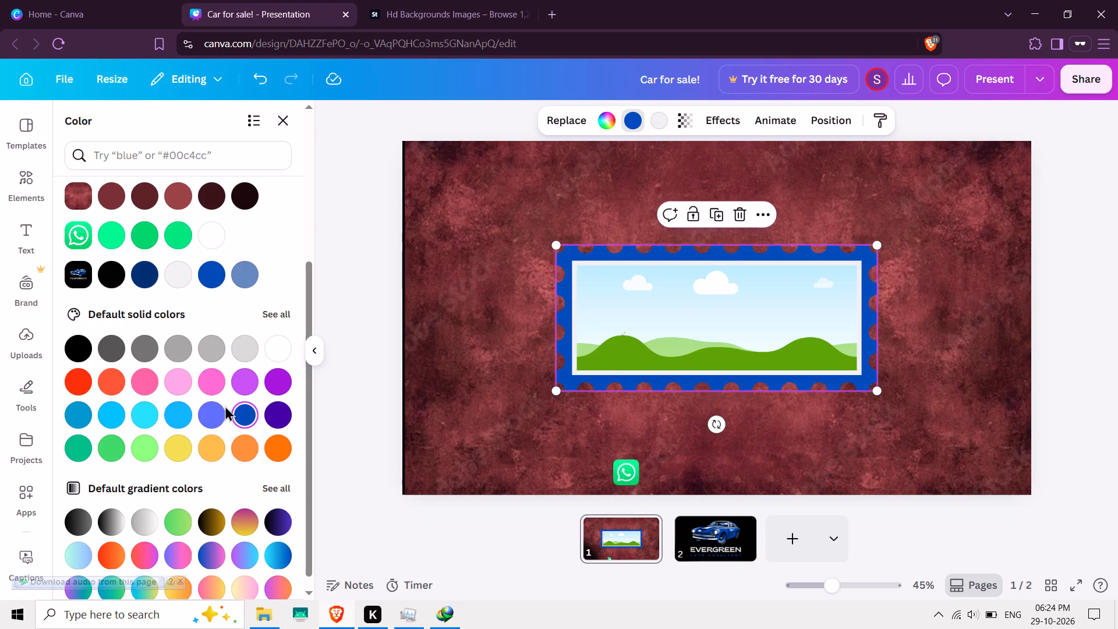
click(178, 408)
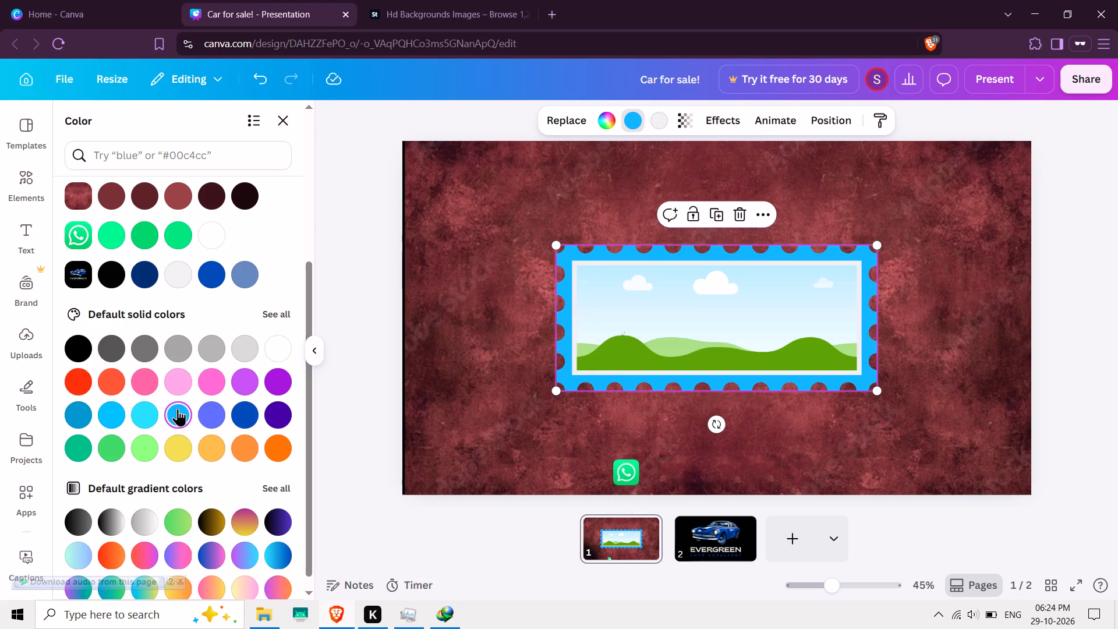
Try several default gradients on the frame's outer border and settle on the 180° purple-to-yellow gradient #7b2d9f, #fdd82e.
click(252, 520)
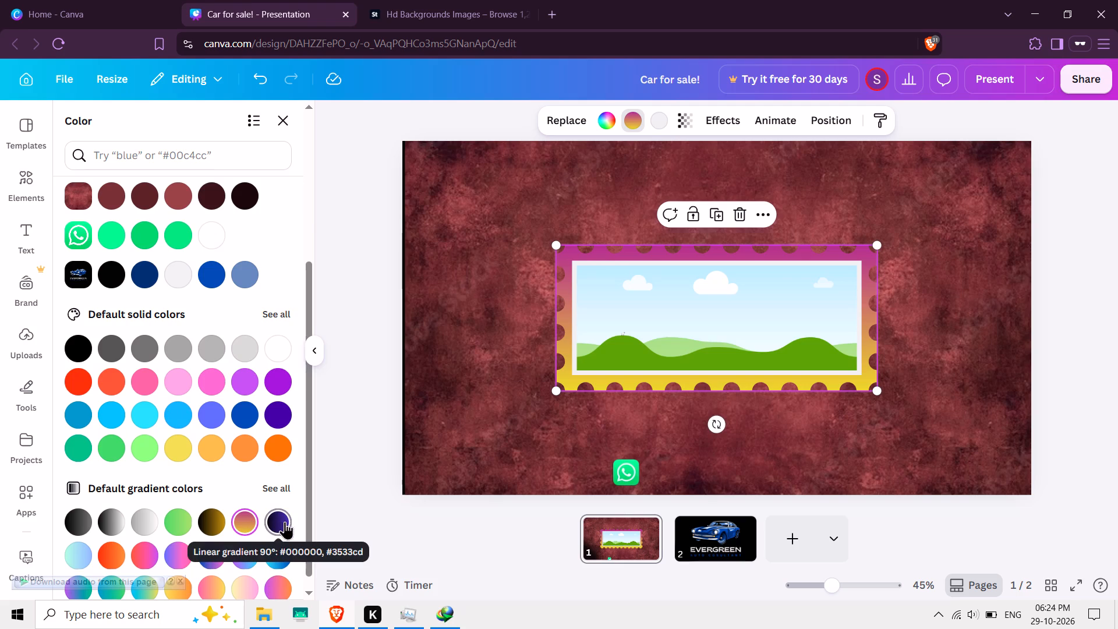
click(279, 529)
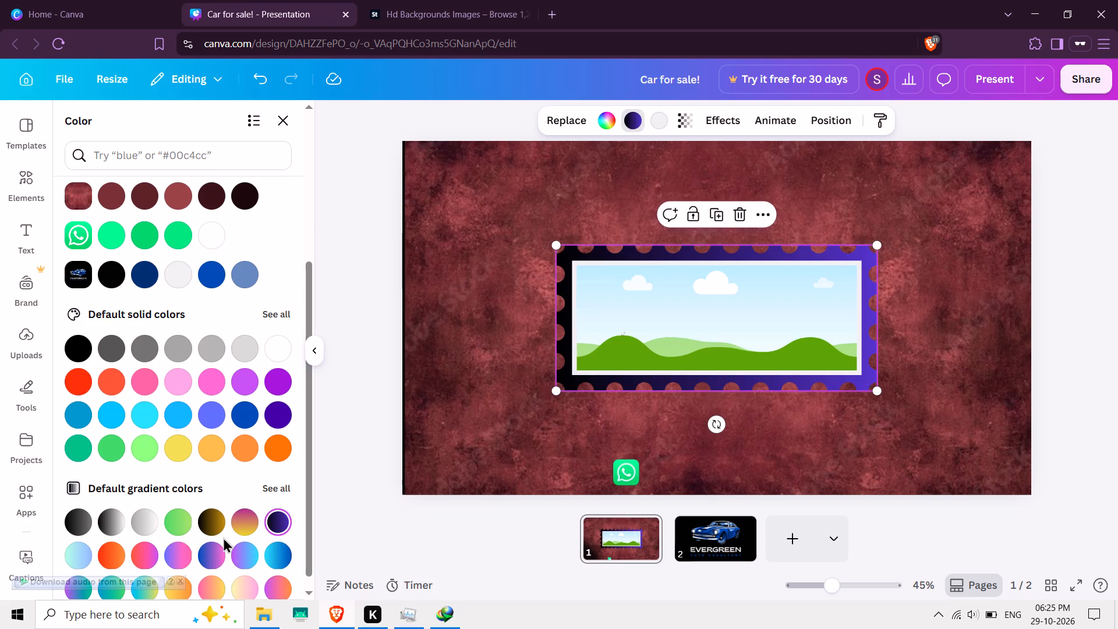
click(173, 527)
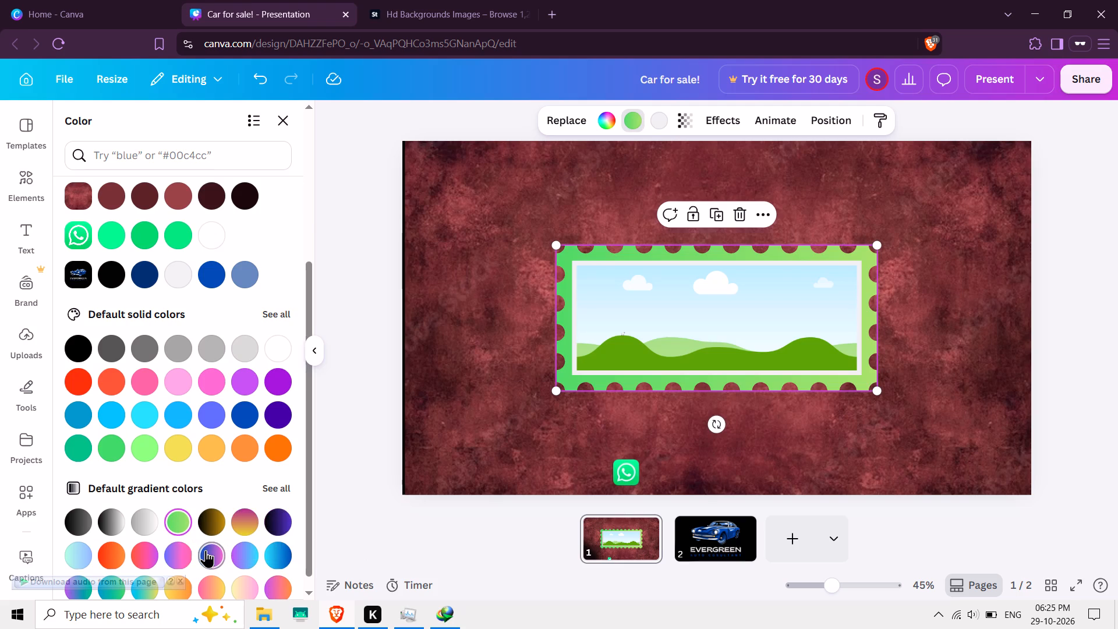
click(206, 550)
click(239, 555)
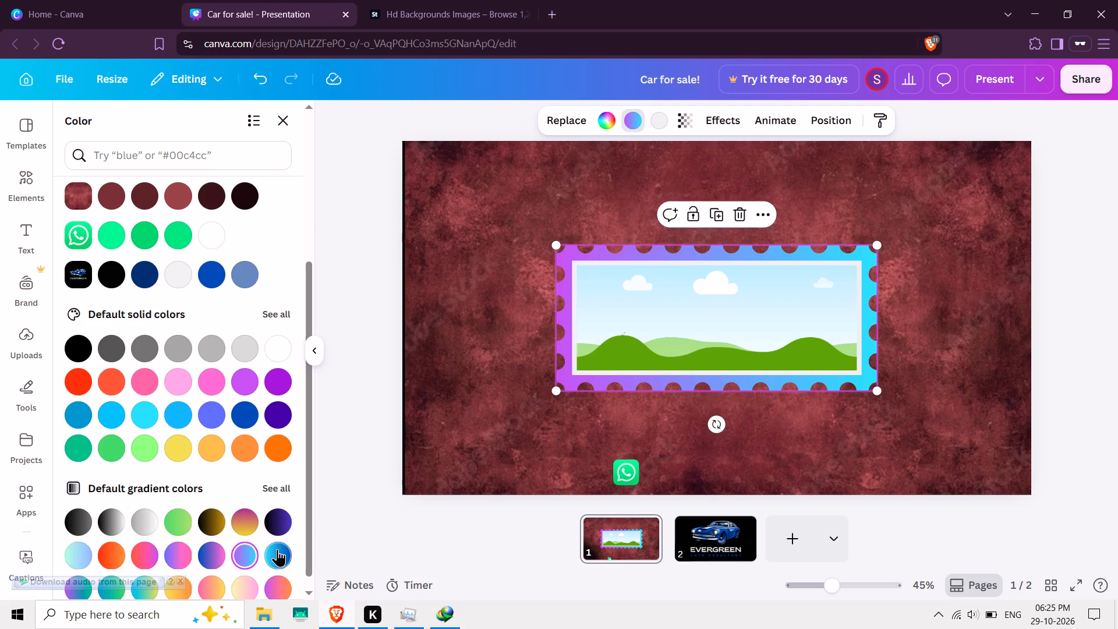
click(278, 549)
click(252, 523)
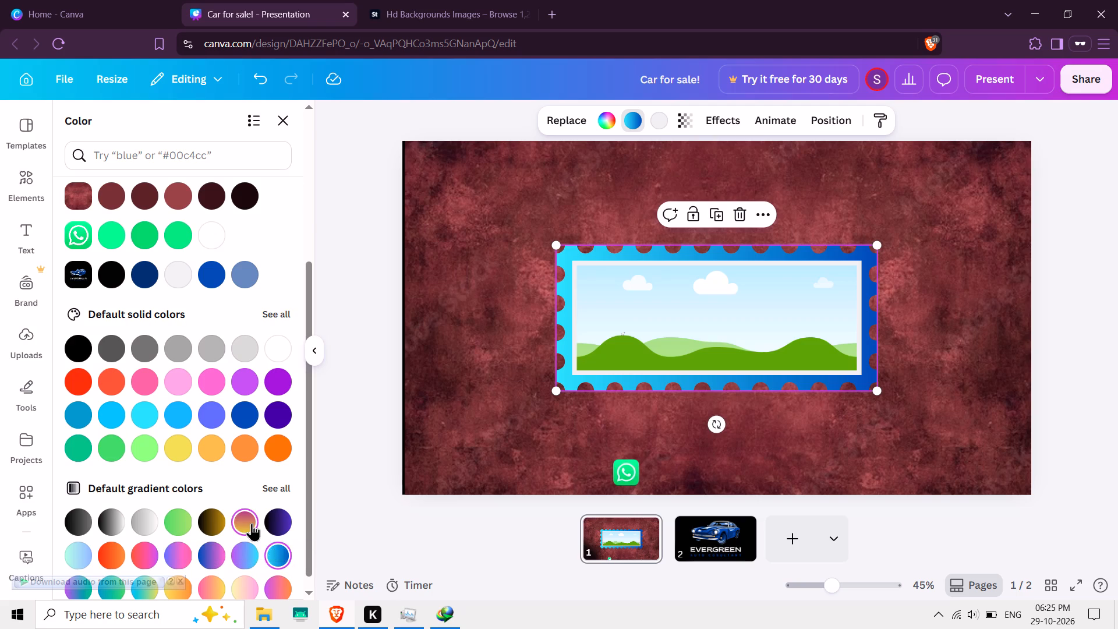
Recolour the frame's thin inner border, trying the purple-to-yellow gradient and ending with the 90° black-to-blue gradient #000000, #3533cd.
click(656, 127)
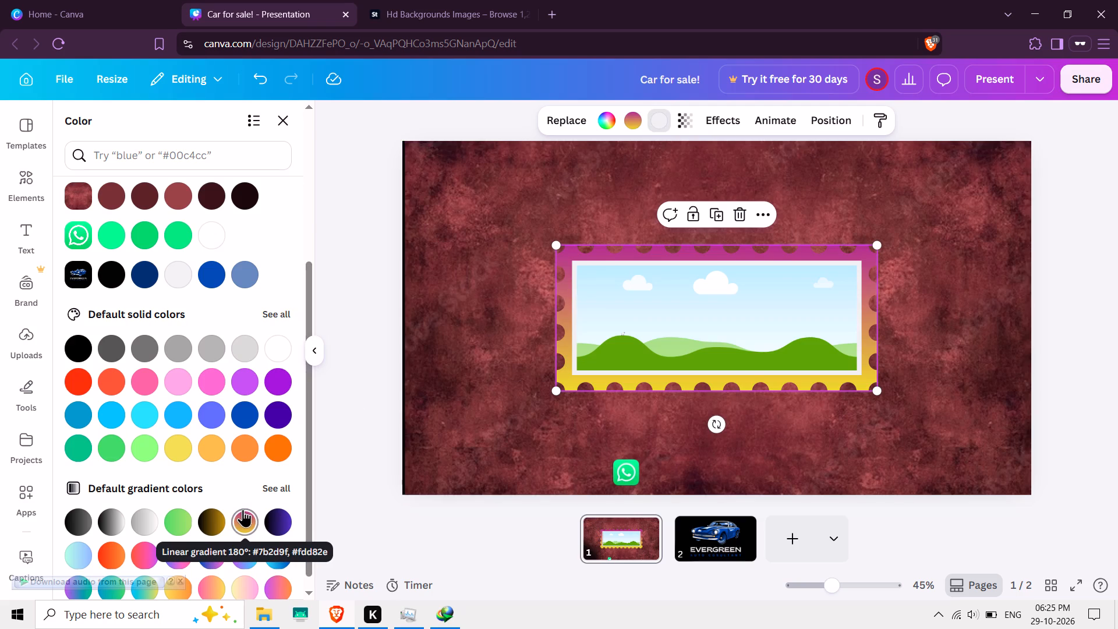
click(243, 526)
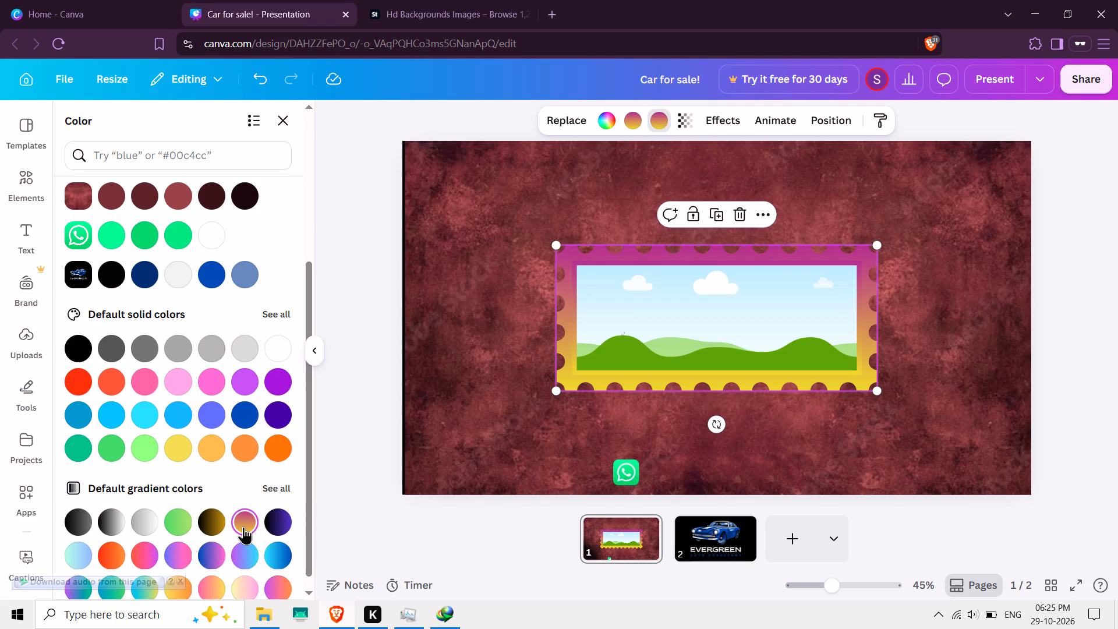
click(243, 526)
click(271, 512)
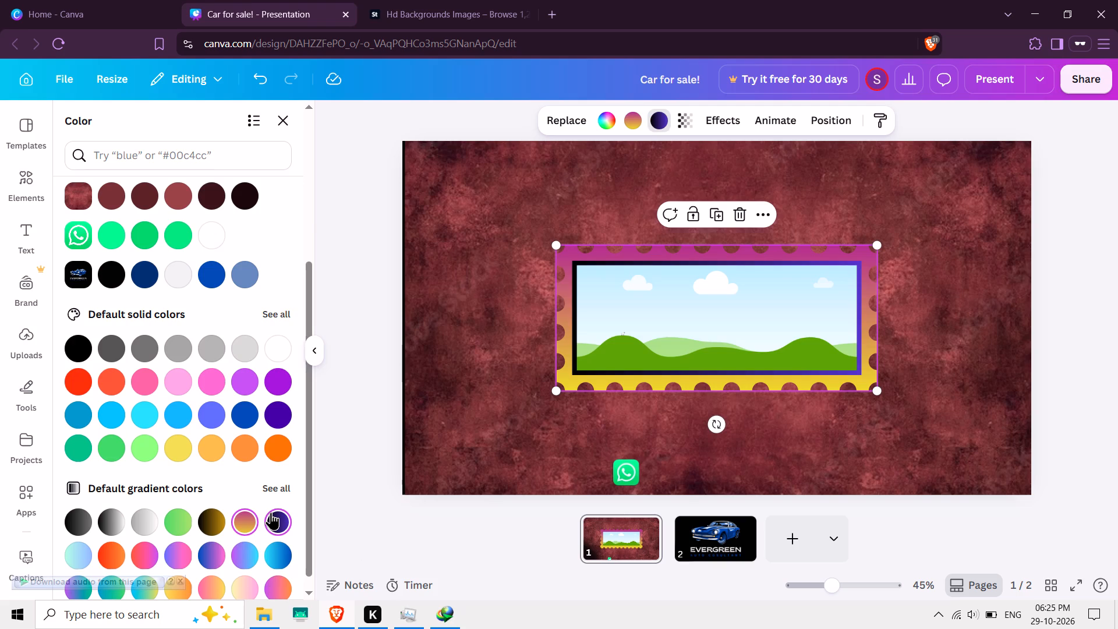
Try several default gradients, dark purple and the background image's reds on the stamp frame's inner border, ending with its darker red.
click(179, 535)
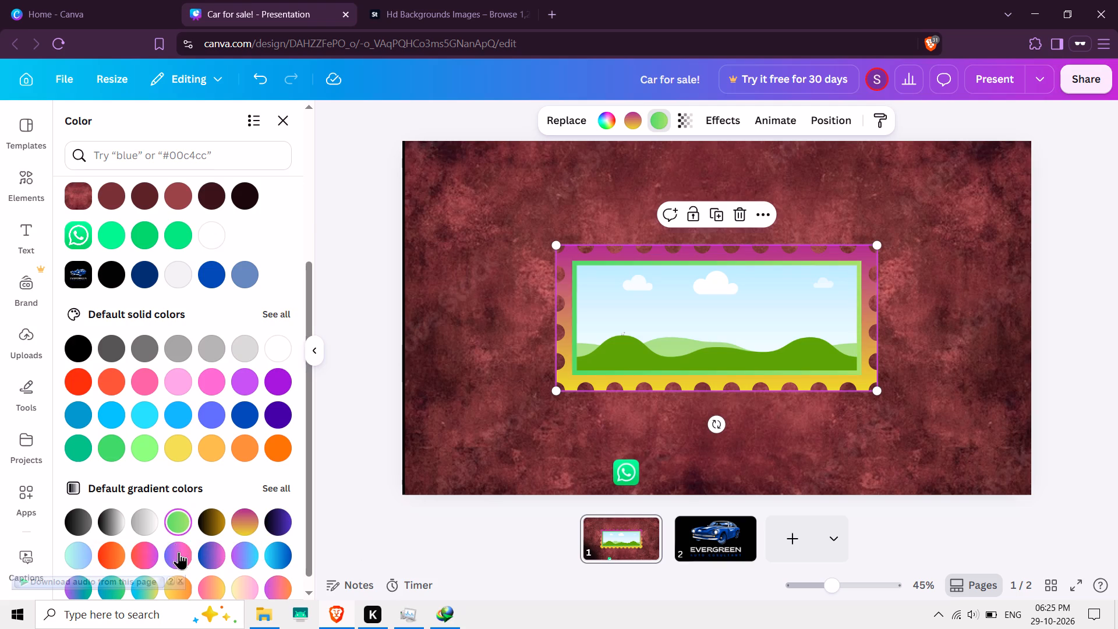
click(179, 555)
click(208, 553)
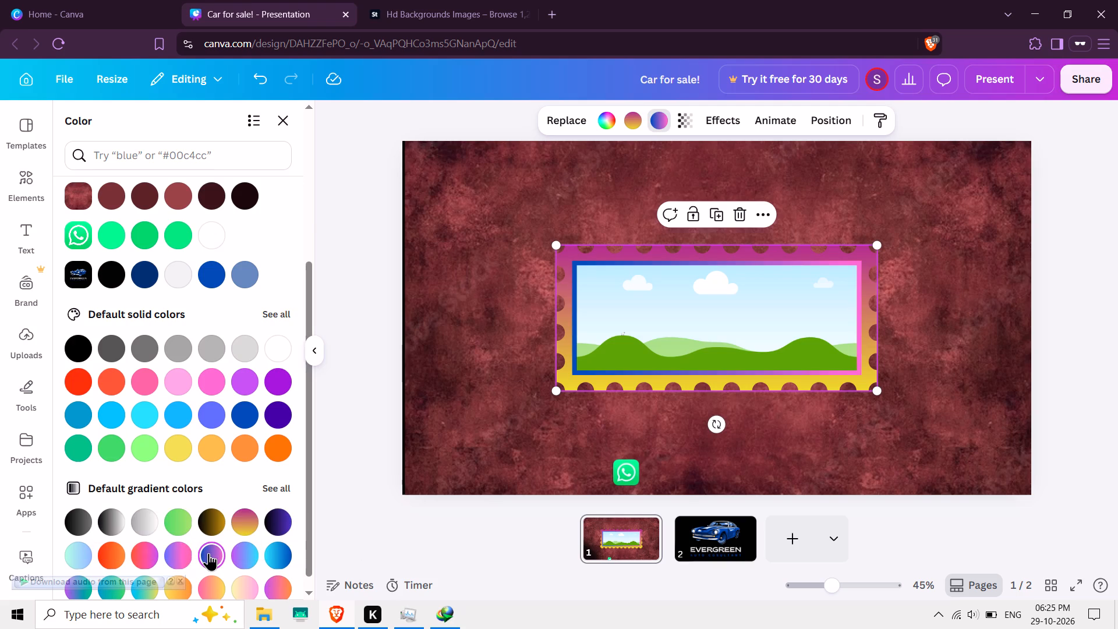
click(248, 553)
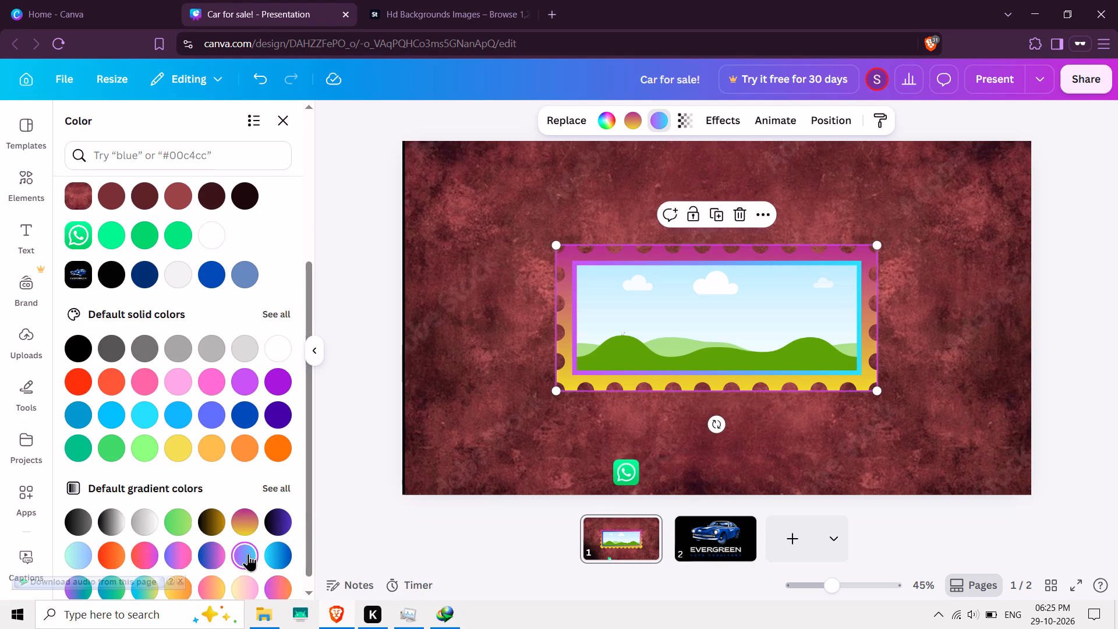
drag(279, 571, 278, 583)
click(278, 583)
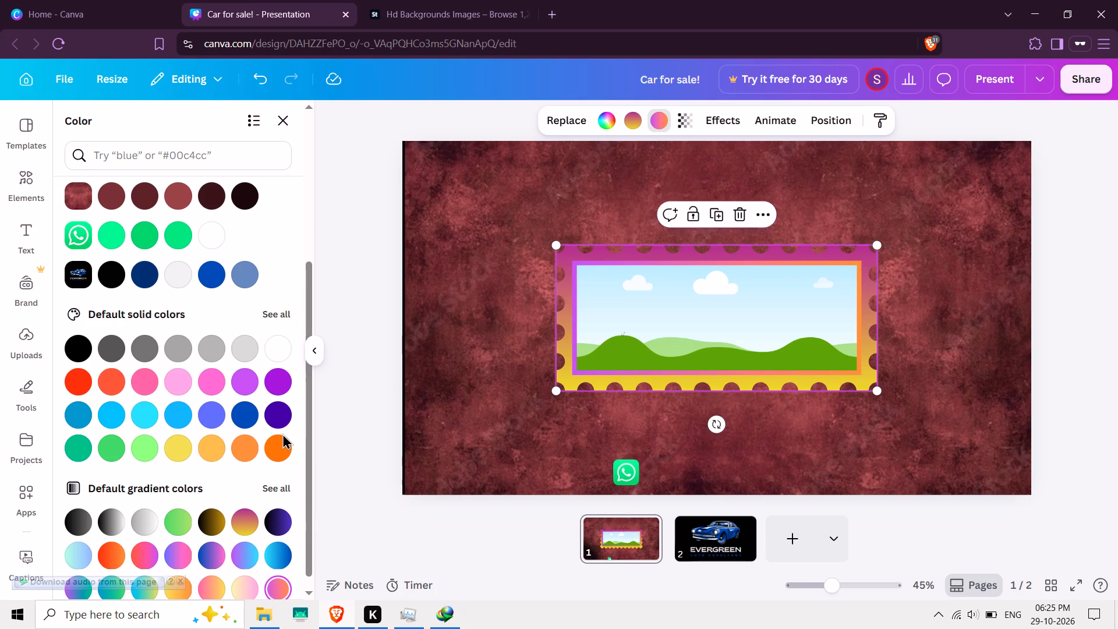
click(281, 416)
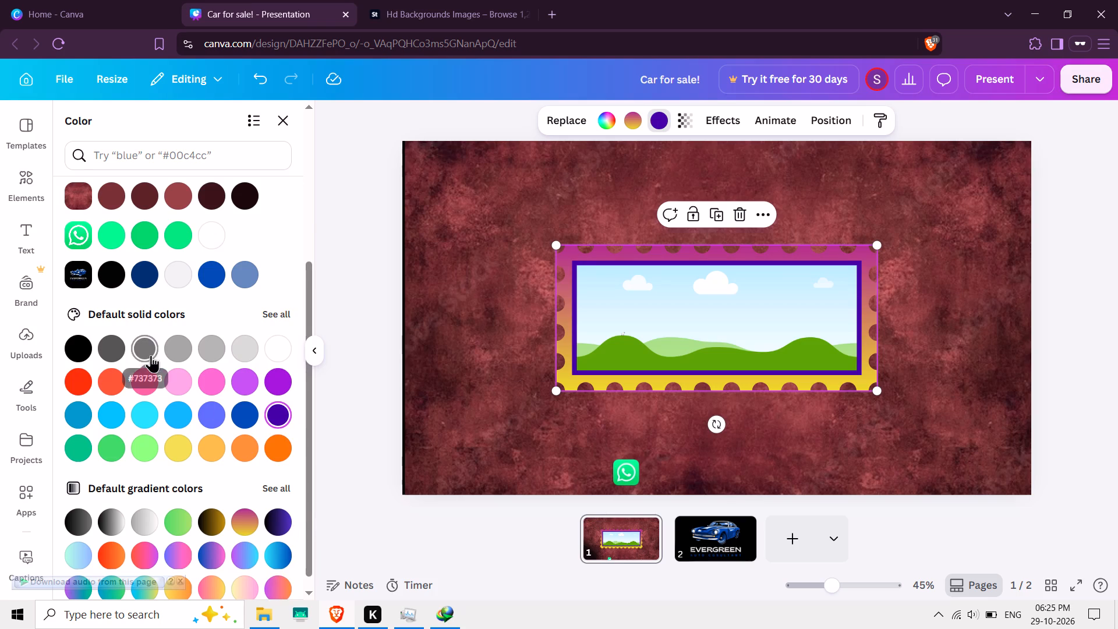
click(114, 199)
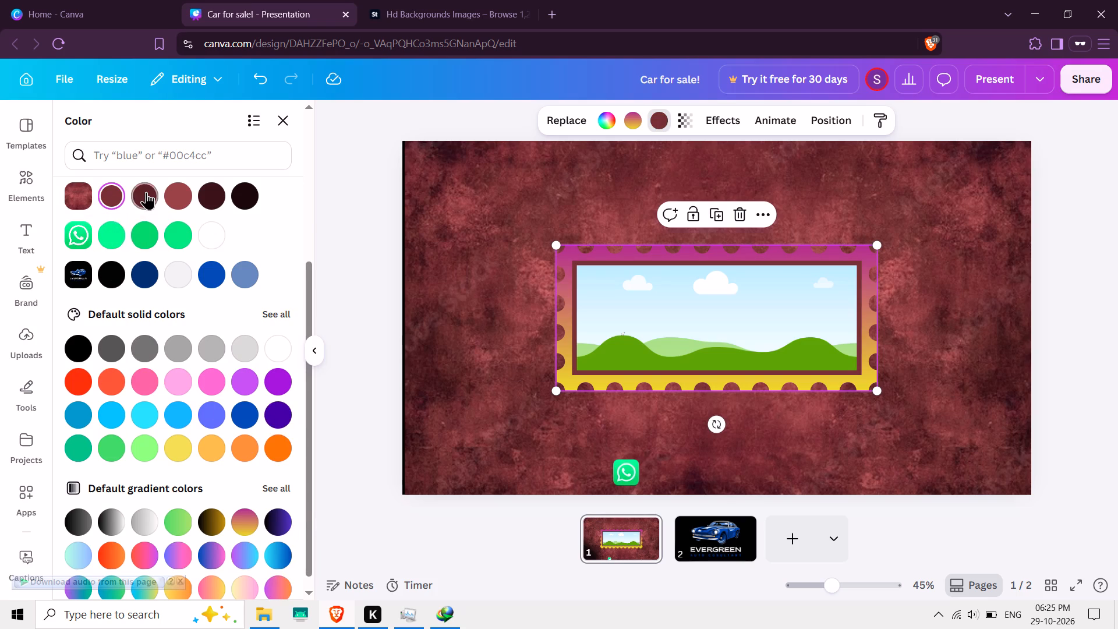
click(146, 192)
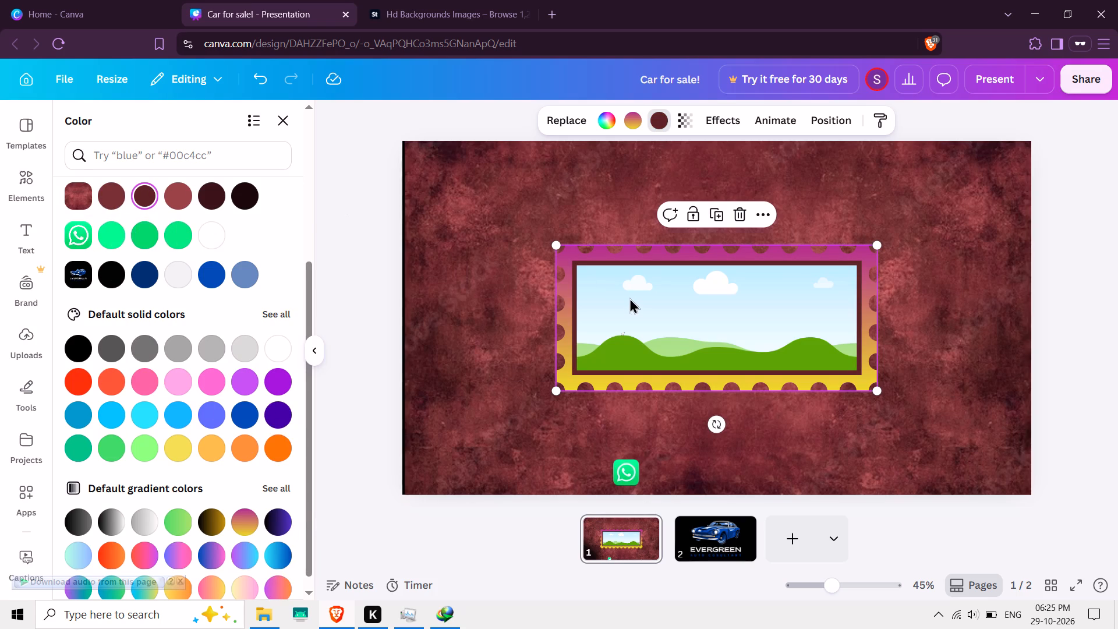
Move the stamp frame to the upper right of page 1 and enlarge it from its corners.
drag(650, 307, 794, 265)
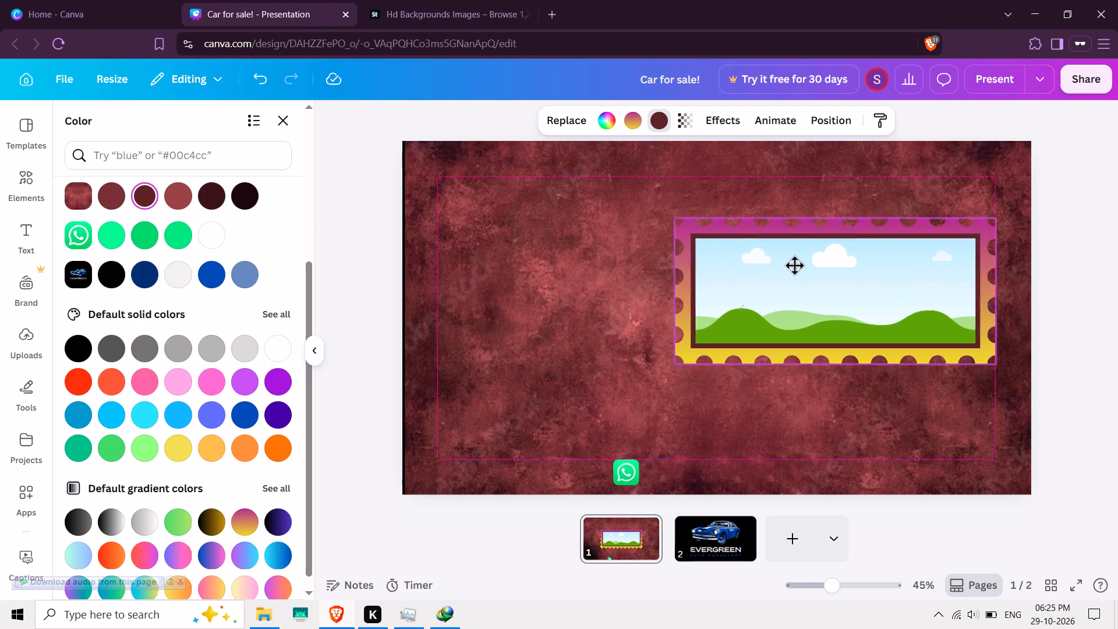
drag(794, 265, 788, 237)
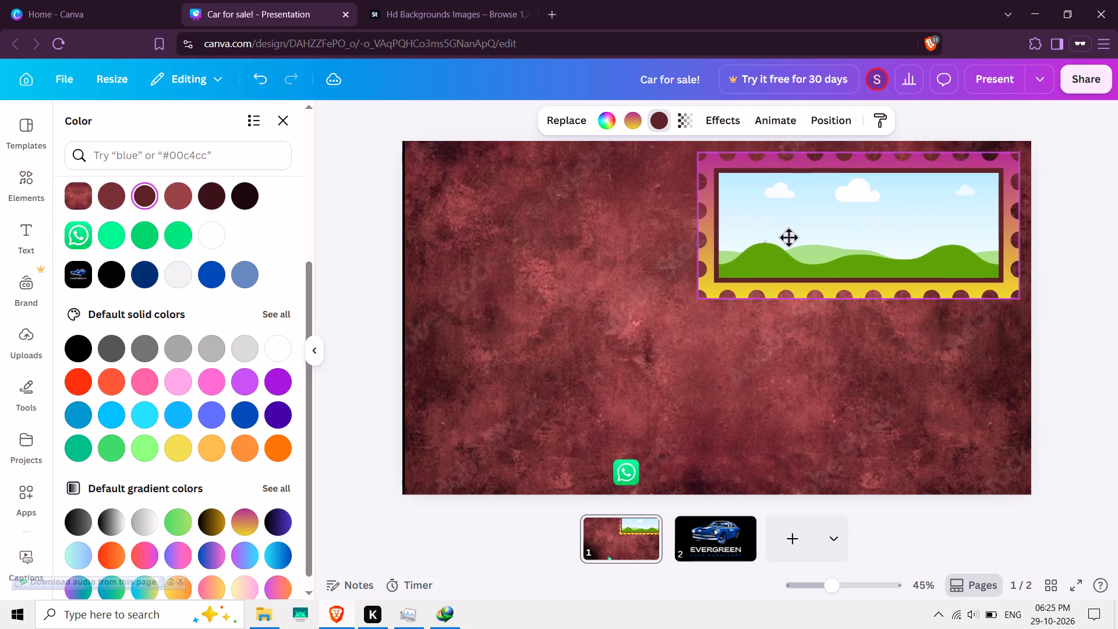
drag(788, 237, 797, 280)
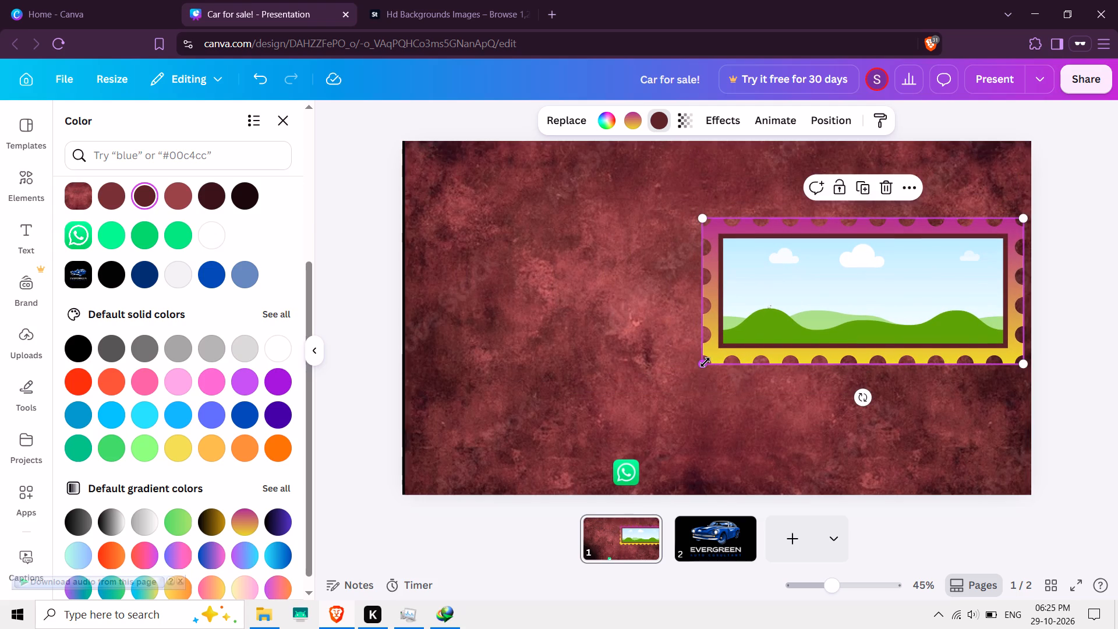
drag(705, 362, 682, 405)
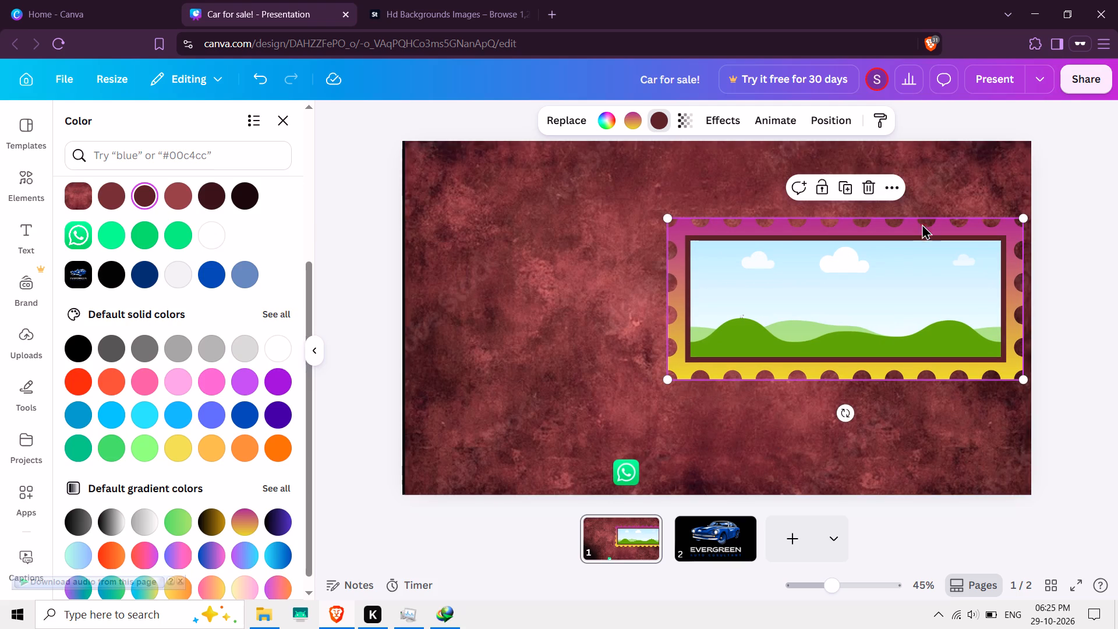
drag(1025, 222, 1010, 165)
Delete the stamp frame from page 1.
click(868, 186)
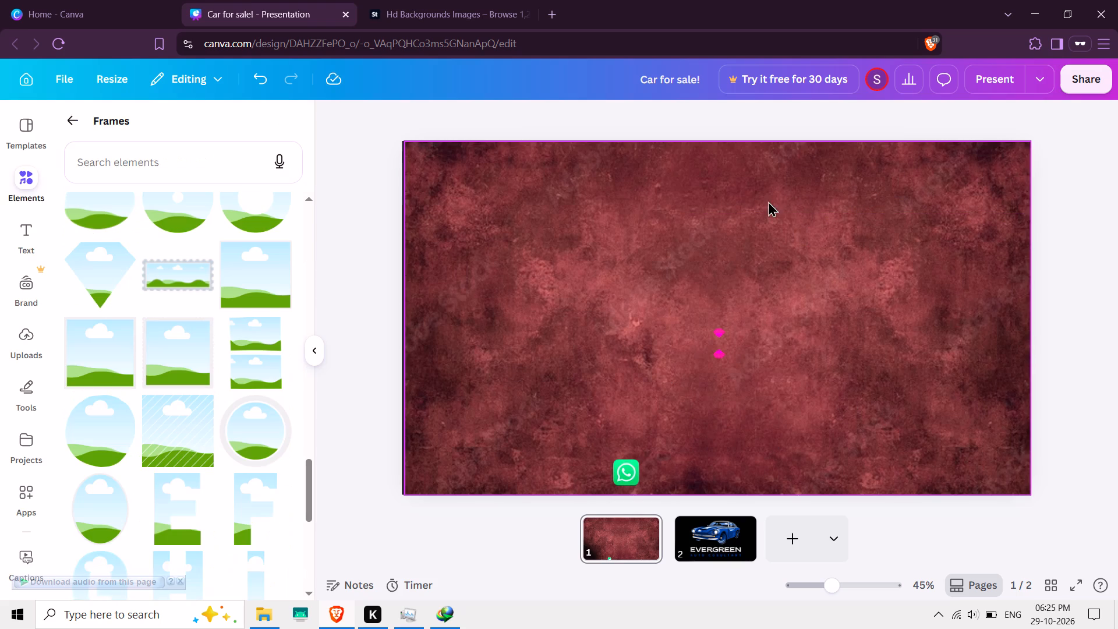
Find the plain square frame among the Trending frames and add it to page 1.
drag(309, 494, 302, 252)
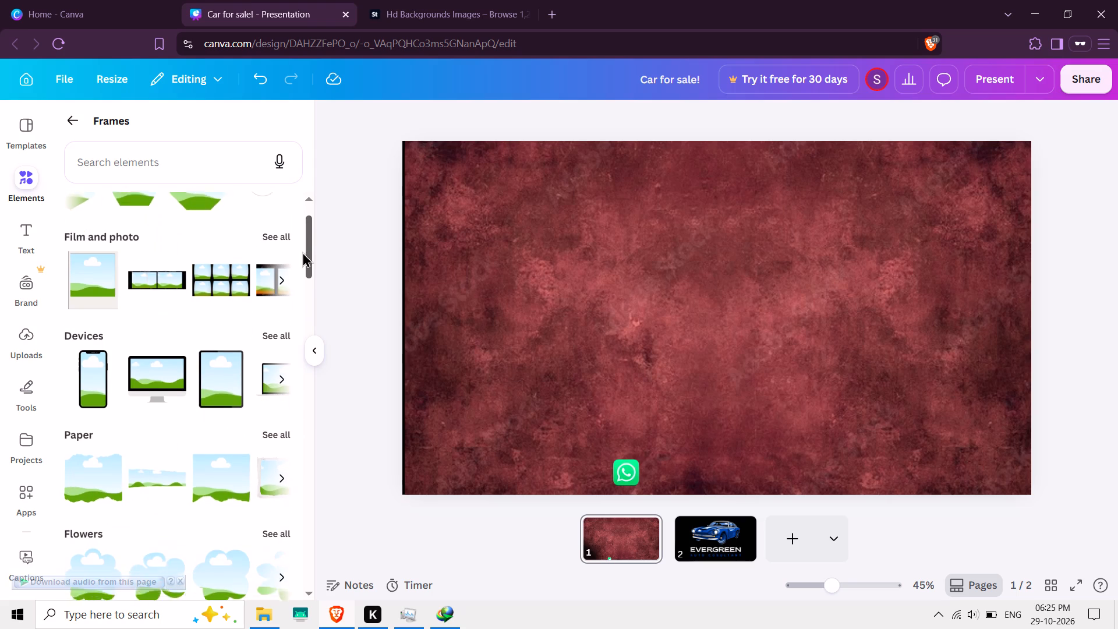
drag(302, 252, 292, 265)
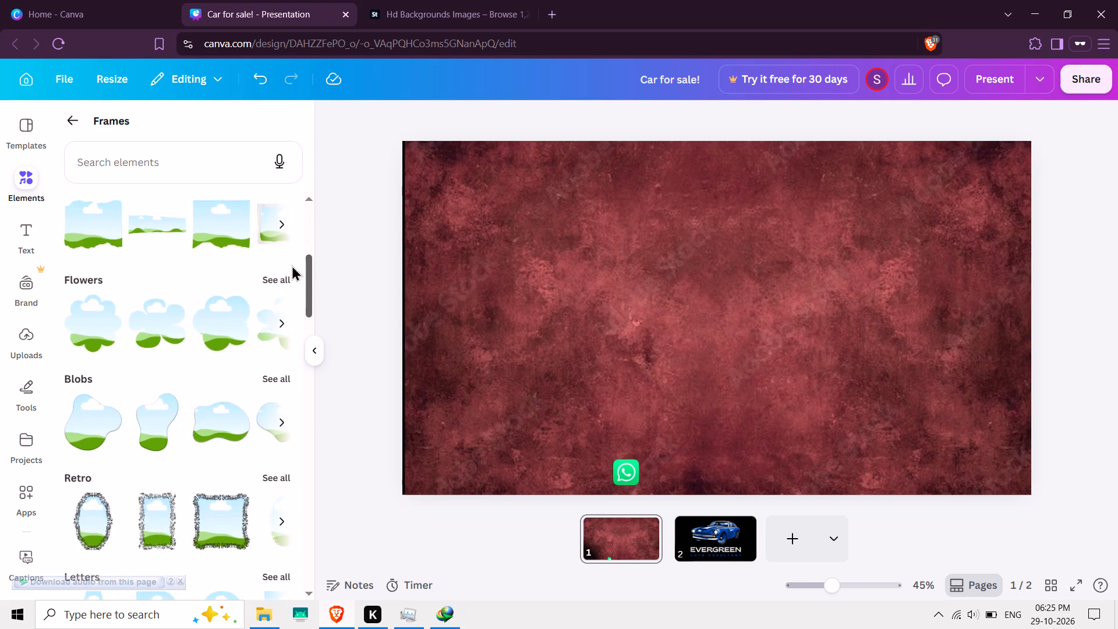
drag(292, 265, 279, 351)
click(65, 441)
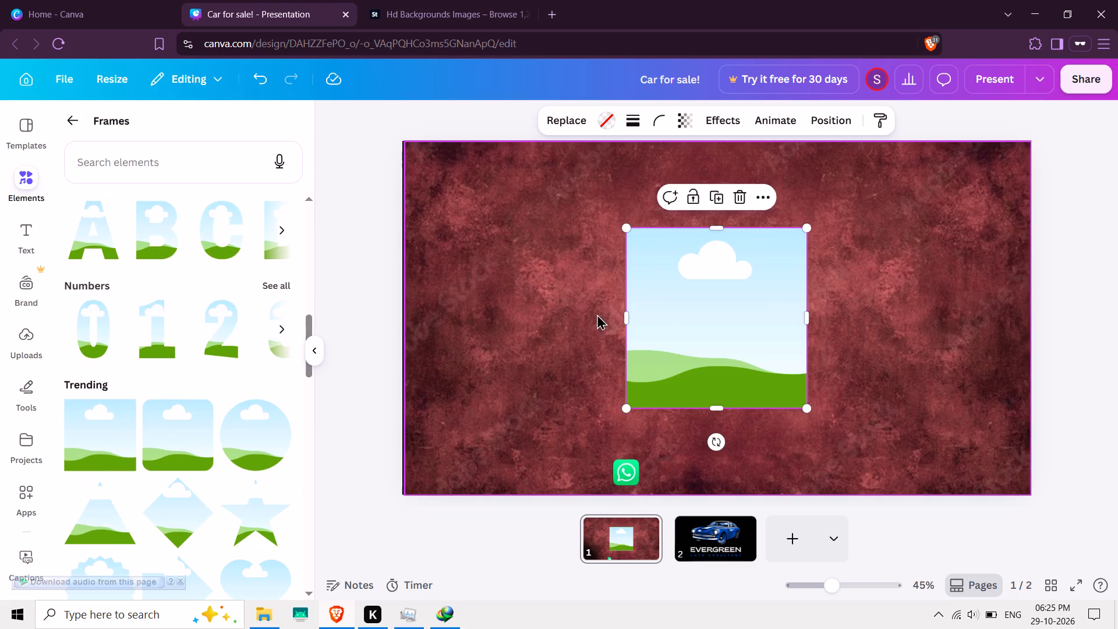
Stretch the square frame over the right half of page 1, to about 929 wide by 1,026 high.
drag(804, 309, 868, 313)
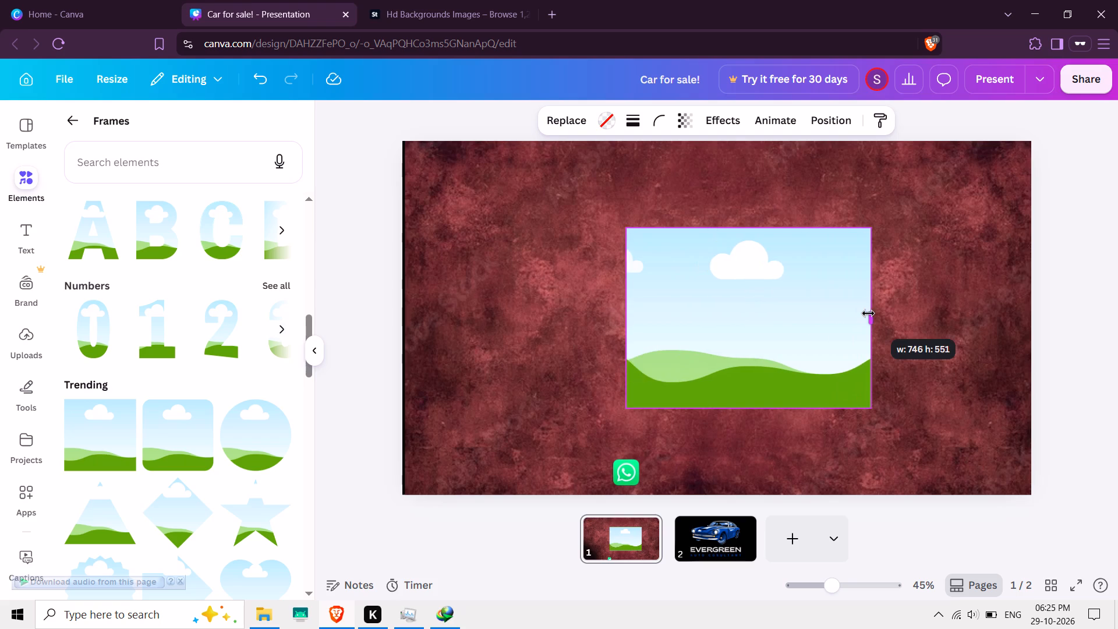
drag(868, 313, 1020, 301)
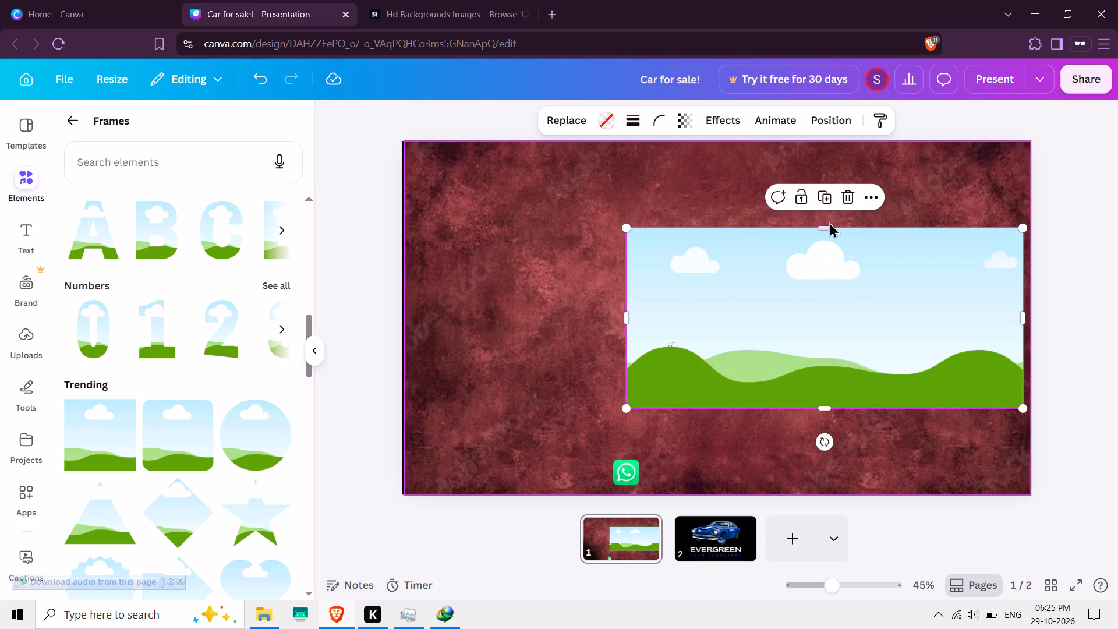
drag(827, 224, 827, 132)
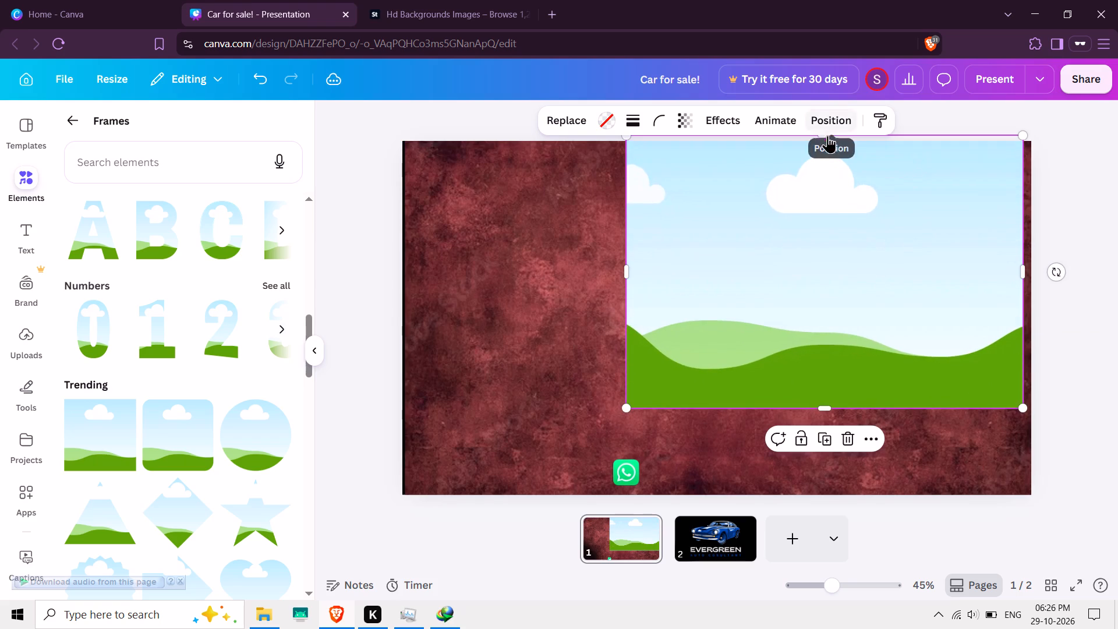
drag(826, 406, 831, 469)
drag(630, 301, 731, 295)
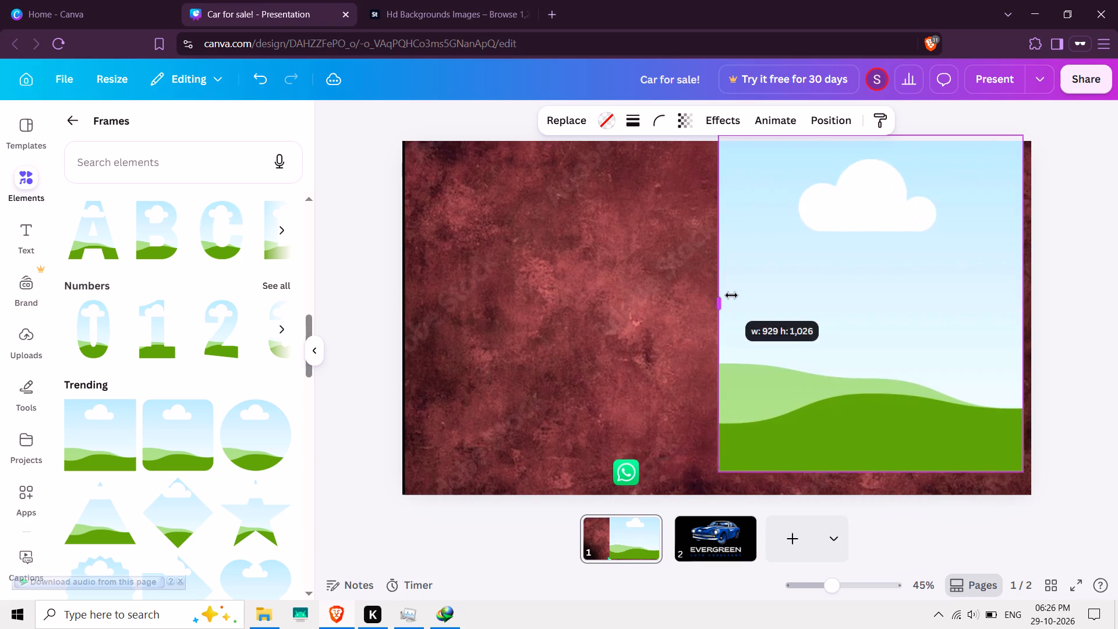
Narrow the new rectangular photo frame and place it over the right half of the first page, inside the page edges.
drag(731, 295, 732, 295)
drag(845, 267, 835, 296)
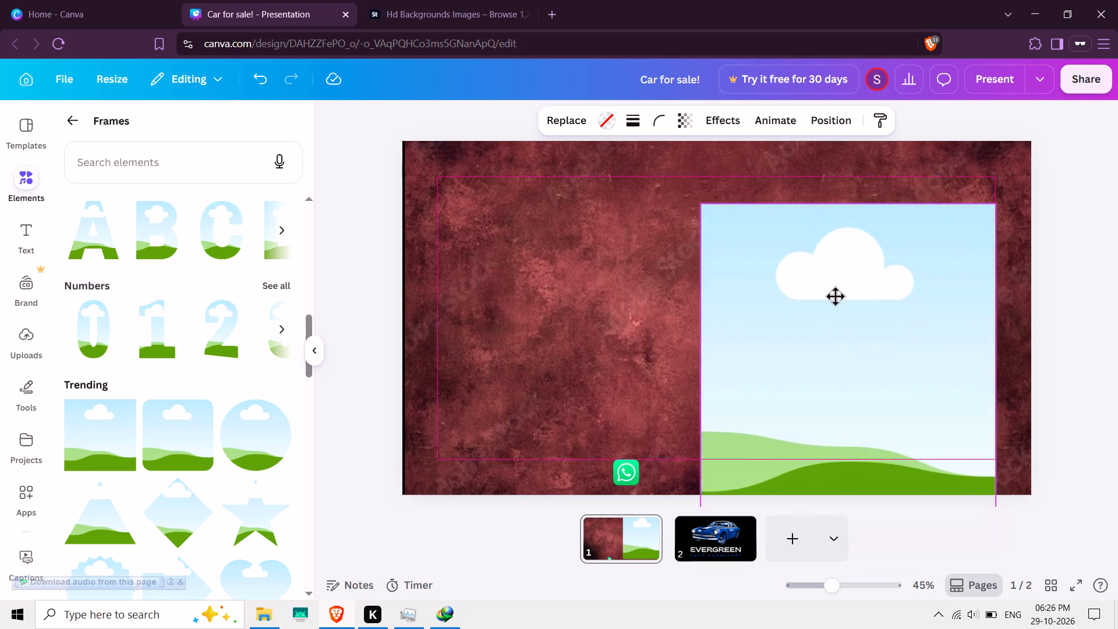
drag(835, 296, 848, 278)
click(556, 268)
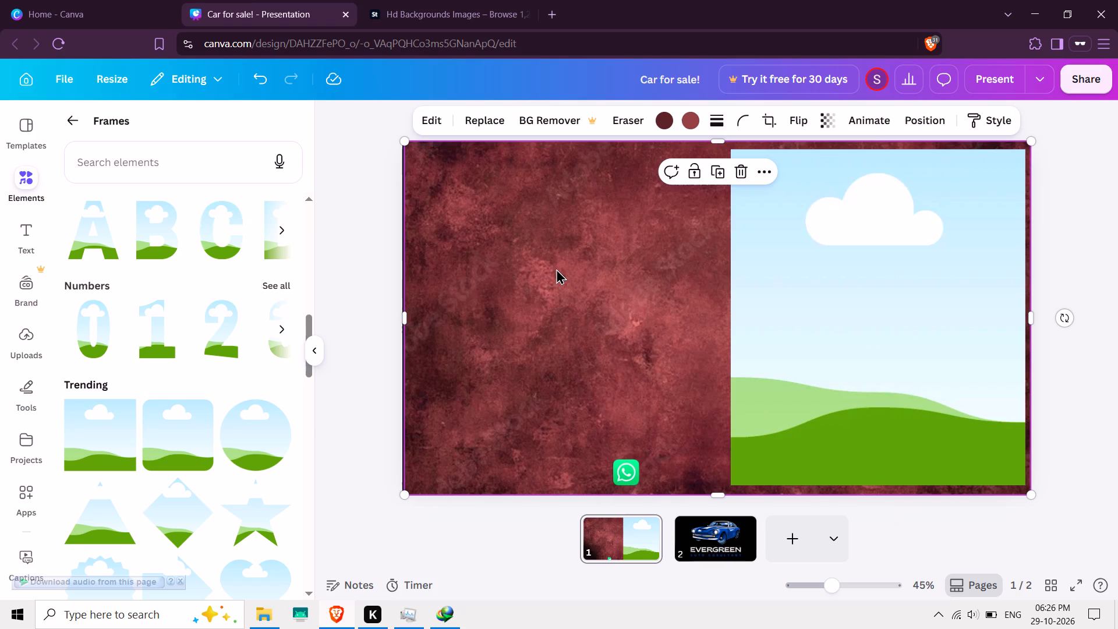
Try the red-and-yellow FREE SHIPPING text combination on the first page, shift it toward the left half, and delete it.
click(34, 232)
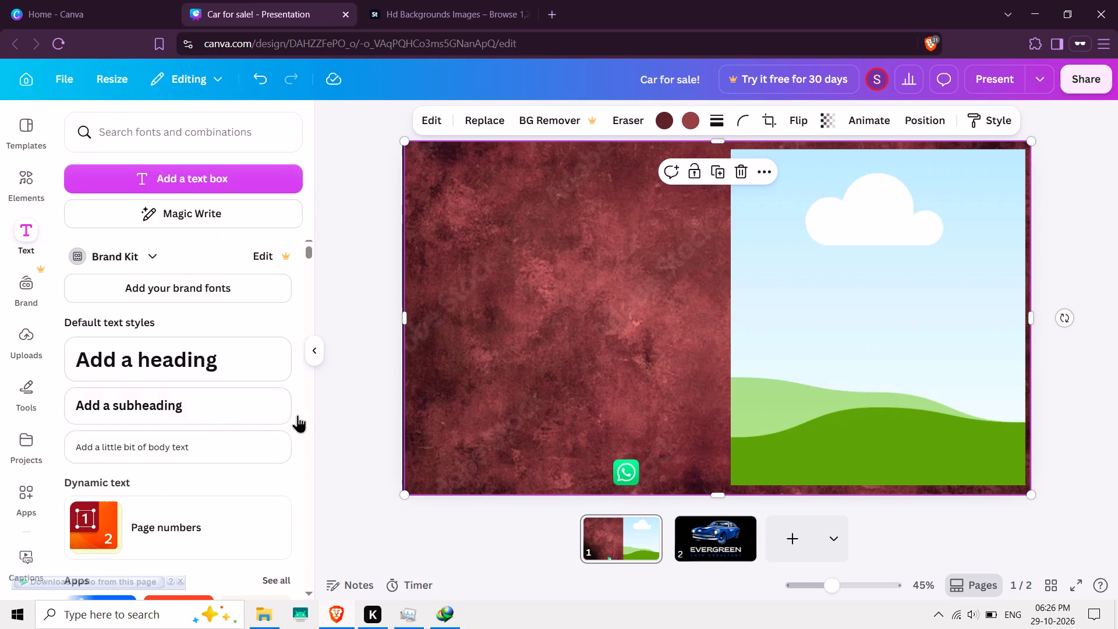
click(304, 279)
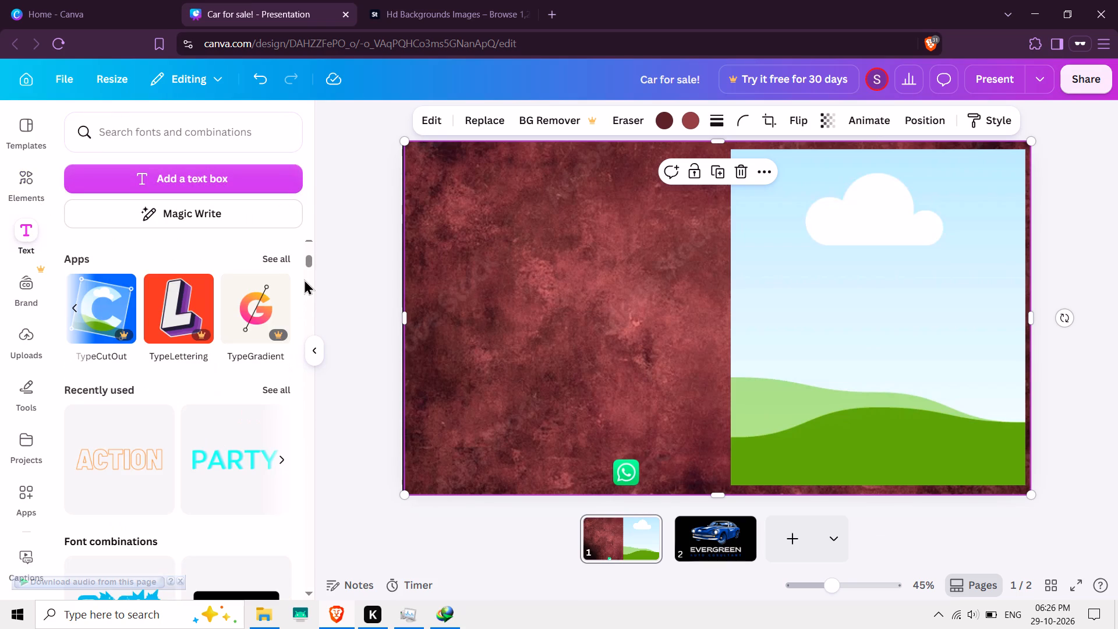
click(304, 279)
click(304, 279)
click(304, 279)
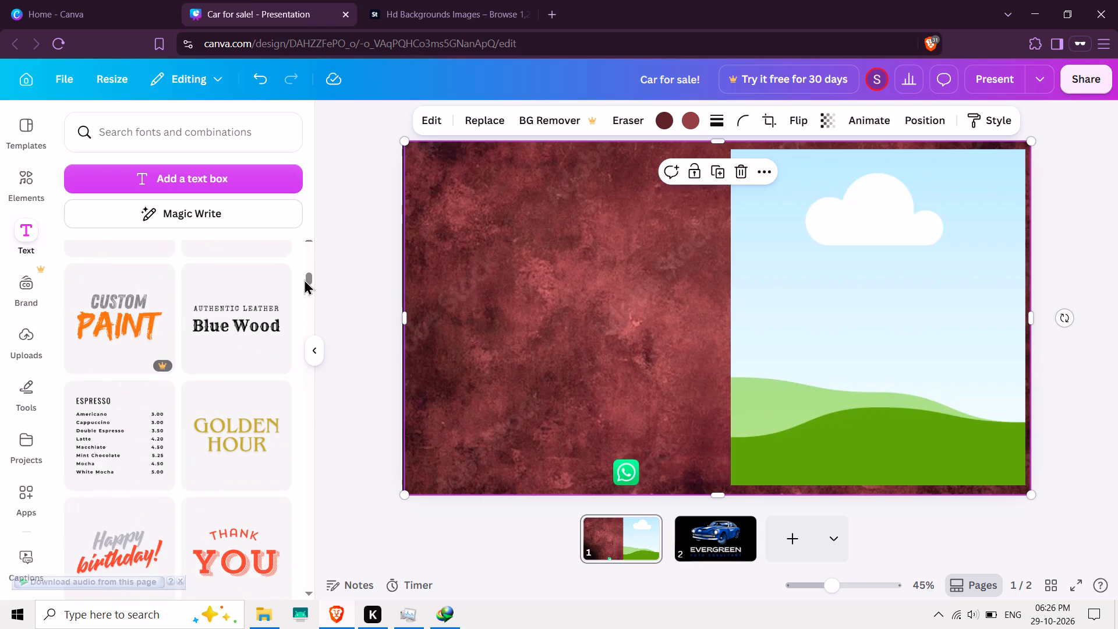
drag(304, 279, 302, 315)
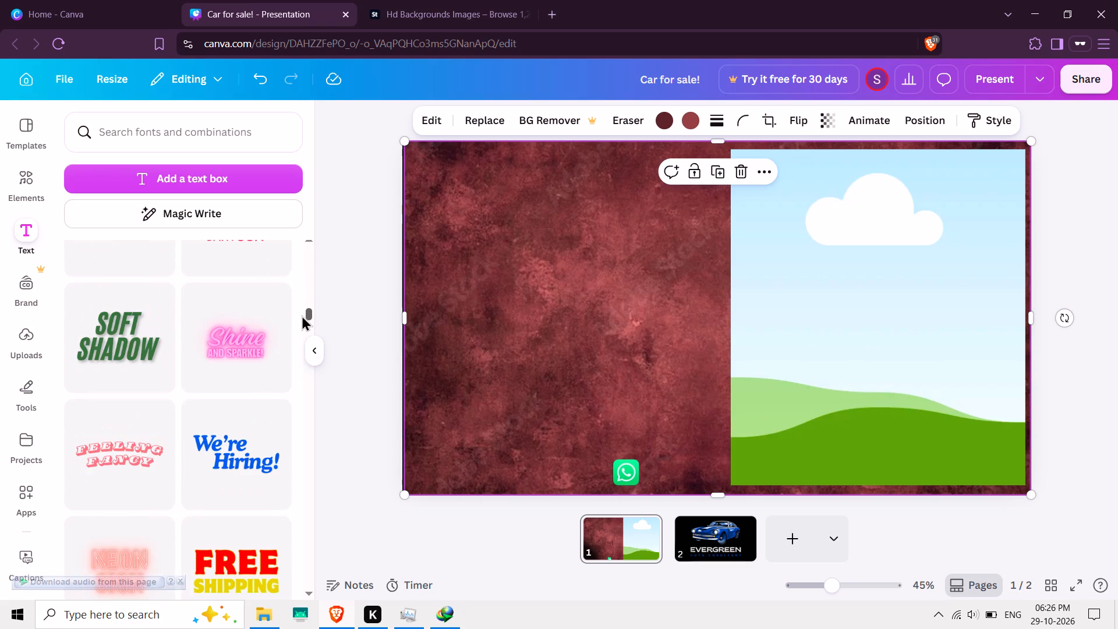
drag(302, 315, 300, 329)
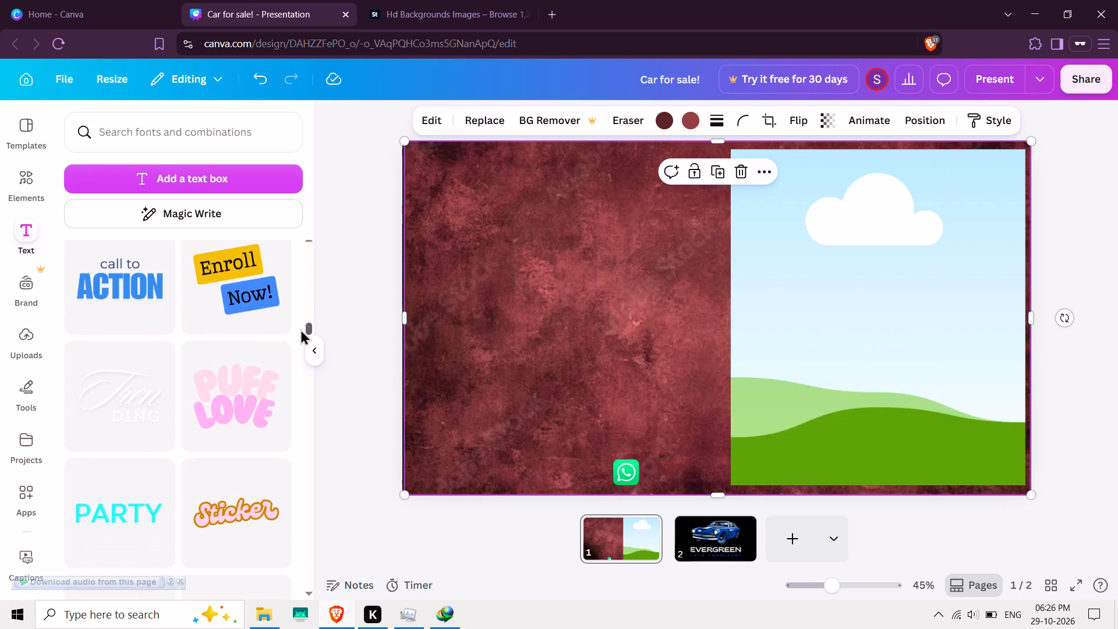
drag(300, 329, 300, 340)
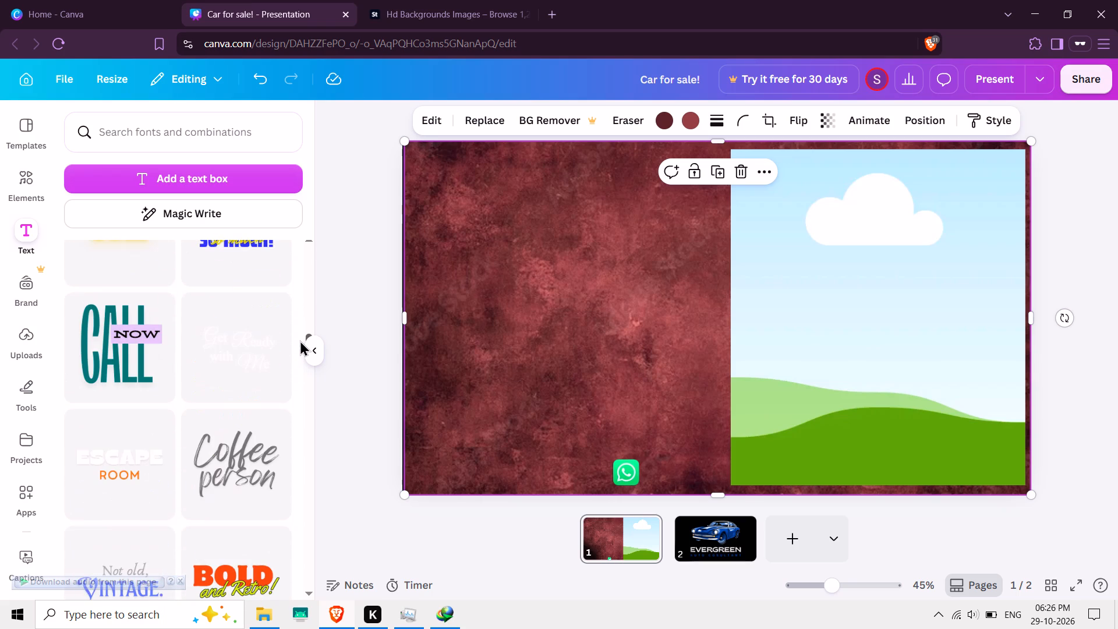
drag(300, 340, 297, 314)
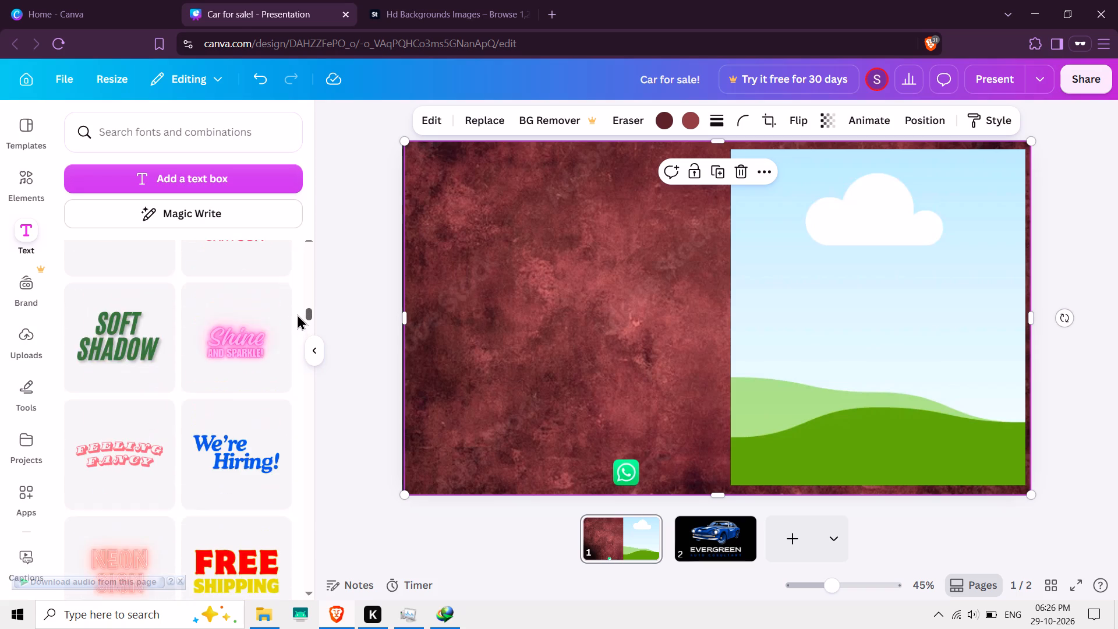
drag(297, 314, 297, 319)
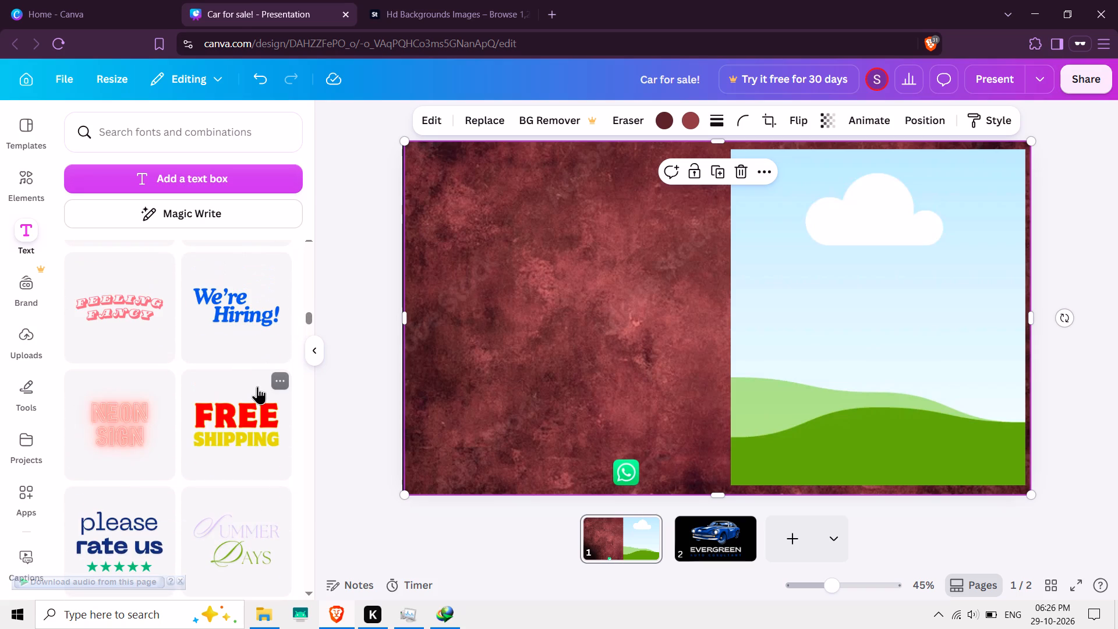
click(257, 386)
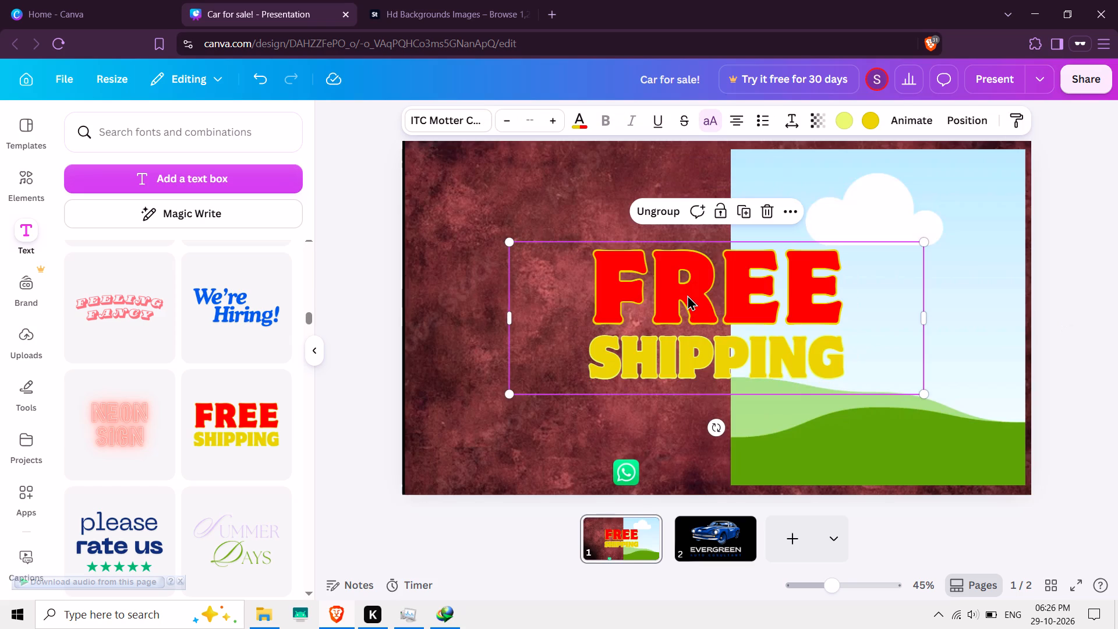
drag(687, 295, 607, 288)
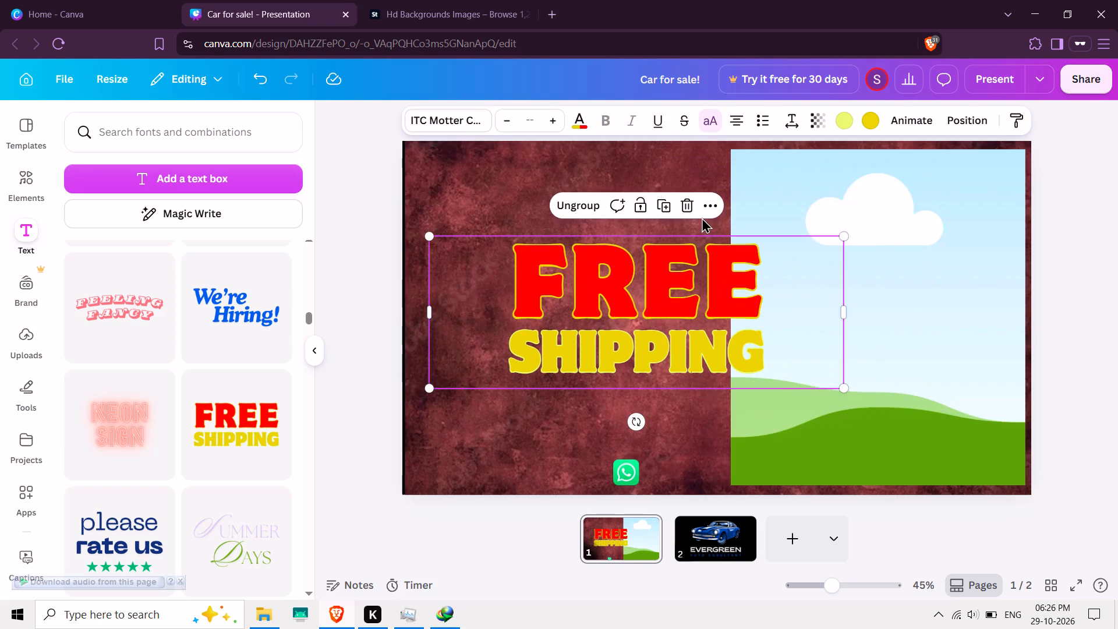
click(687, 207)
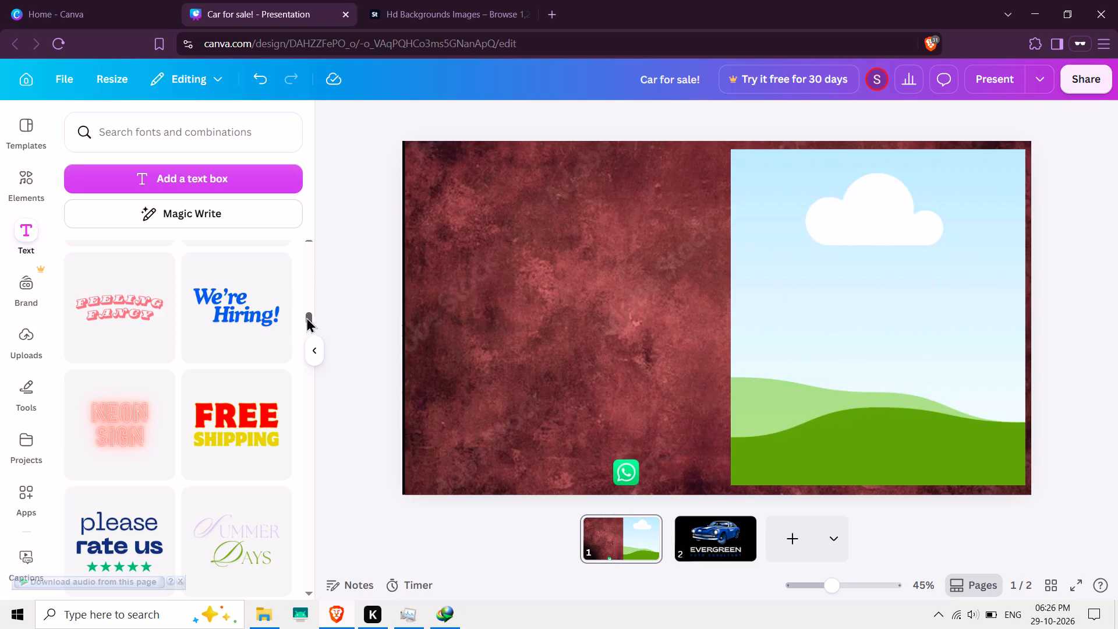
Add the italic PLANET ARCADIA text combination with the red-and-cyan glitch effect and place it over the page's left half.
drag(304, 317, 306, 341)
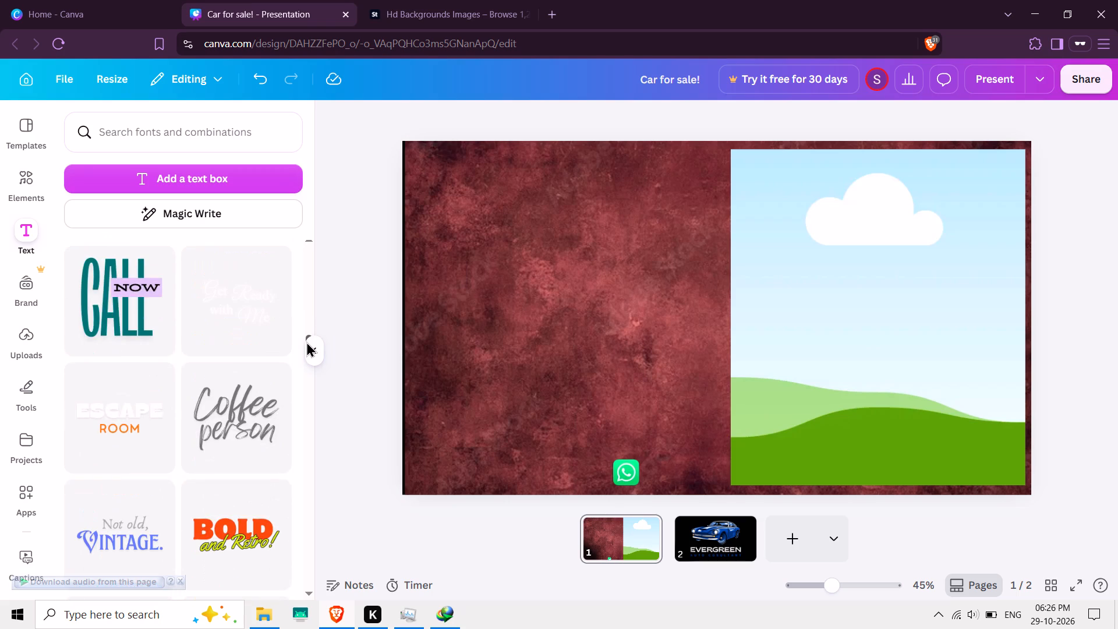
drag(306, 341, 307, 351)
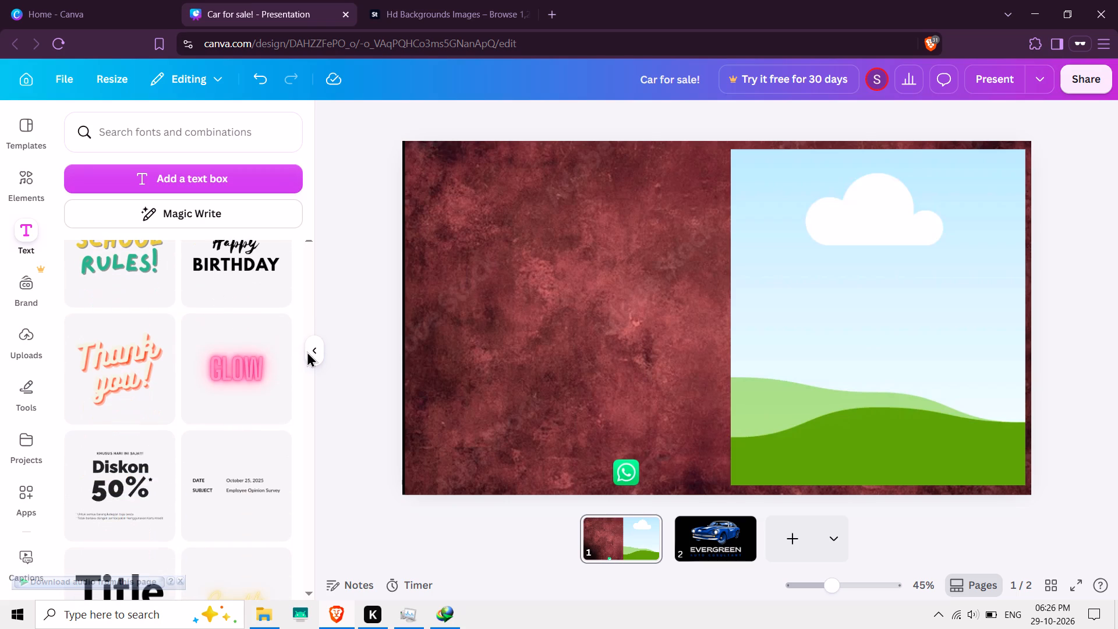
drag(307, 351, 310, 370)
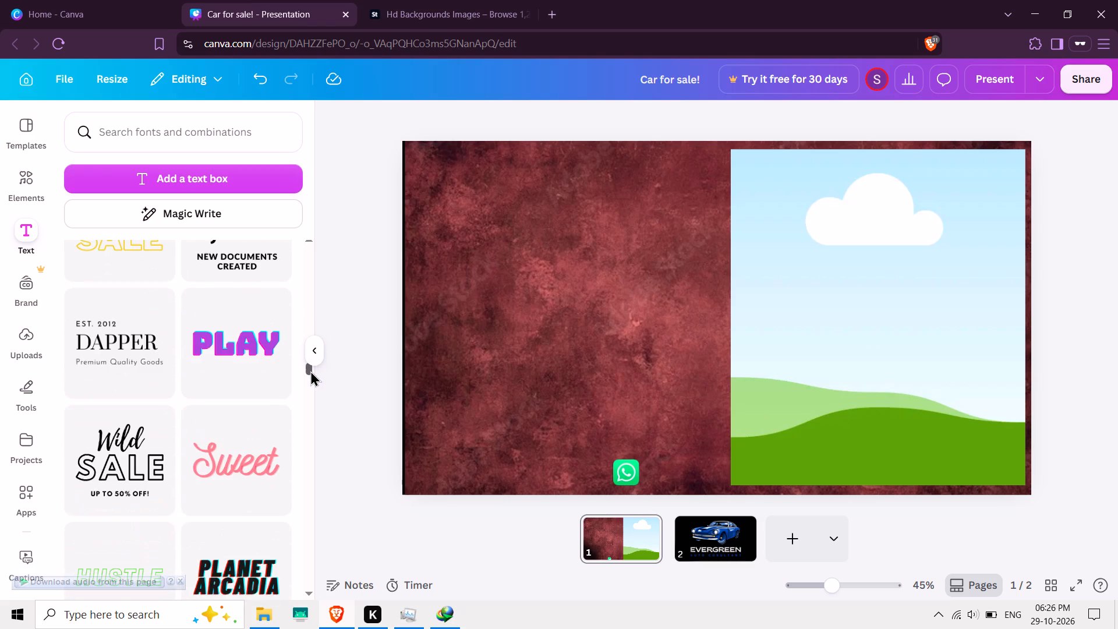
drag(310, 370, 311, 376)
click(238, 333)
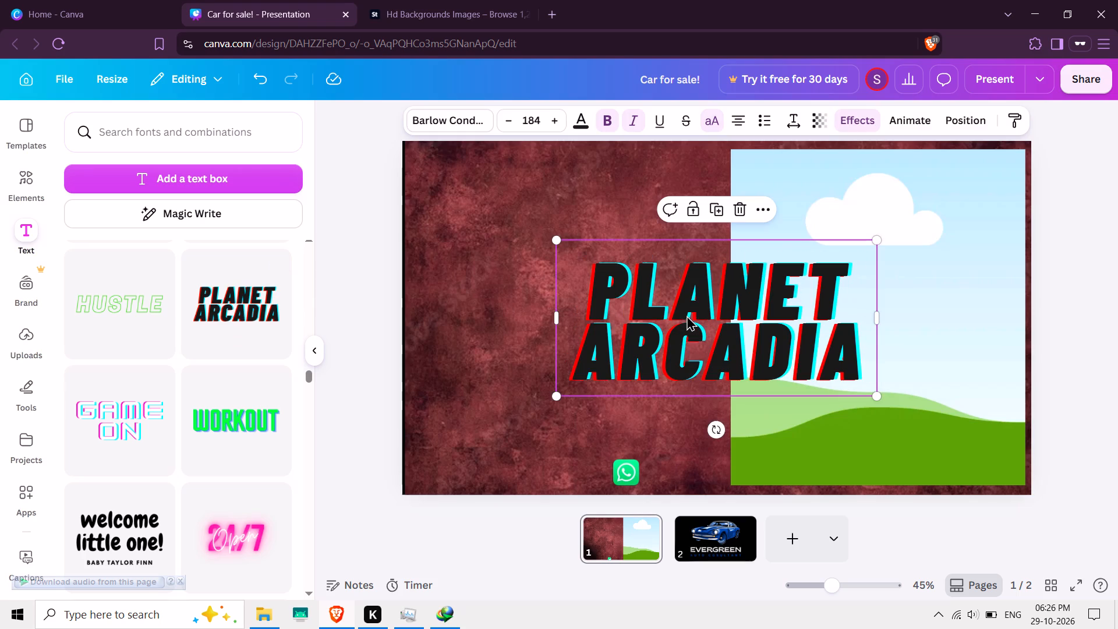
drag(687, 315, 567, 279)
Replace the PLANET ARCADIA text with "car for sale!".
triple_click(567, 279)
click(567, 279)
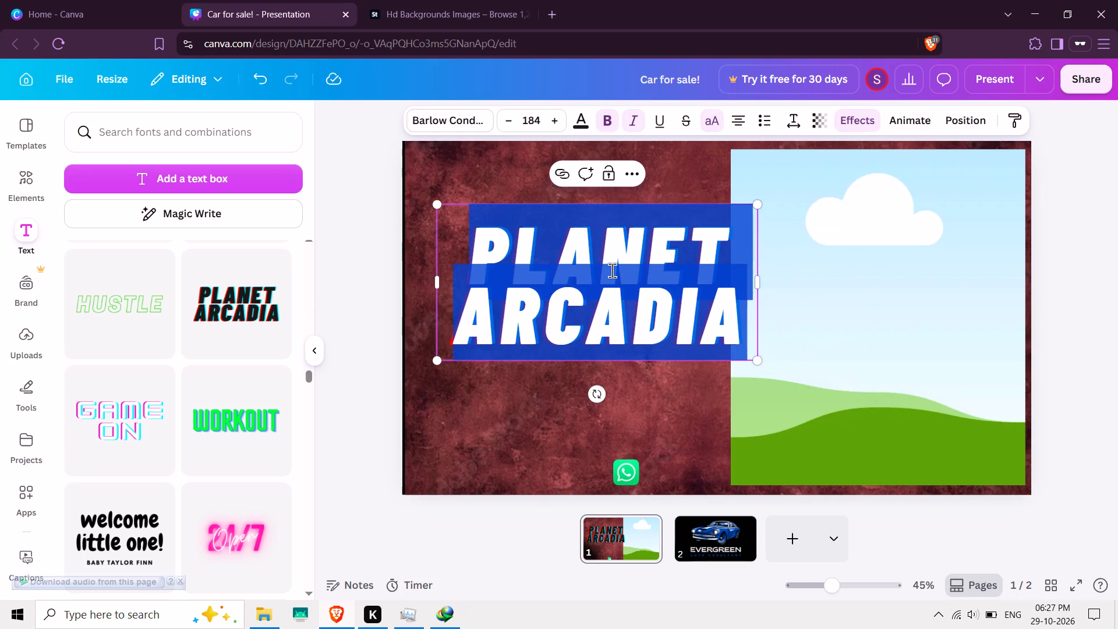
text(ca)
text(r)
key(space)
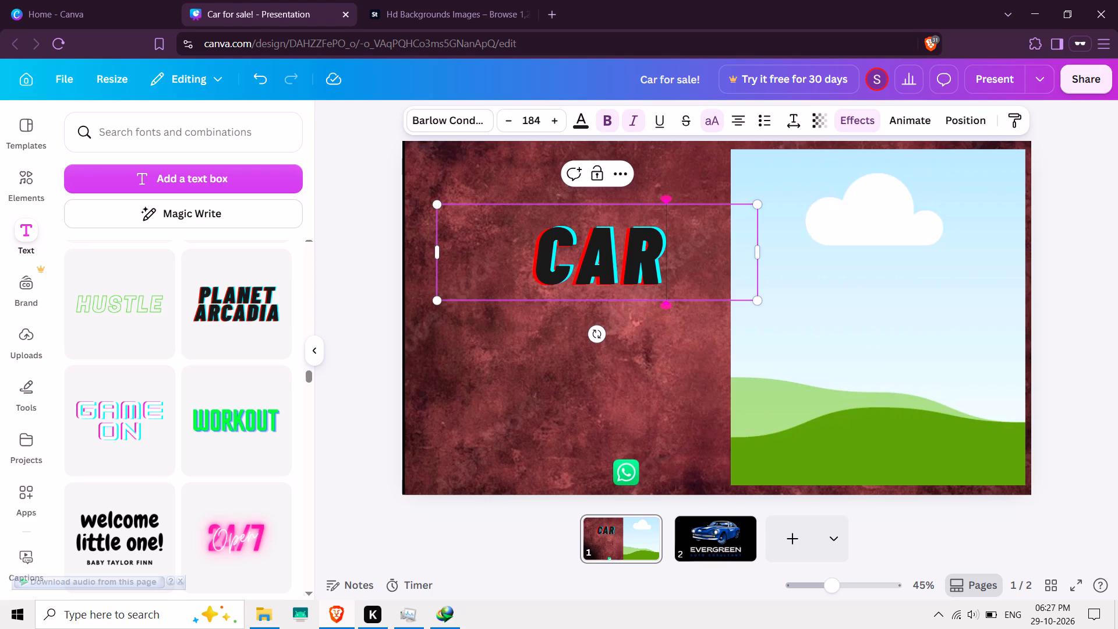
text(for sa)
text(le)
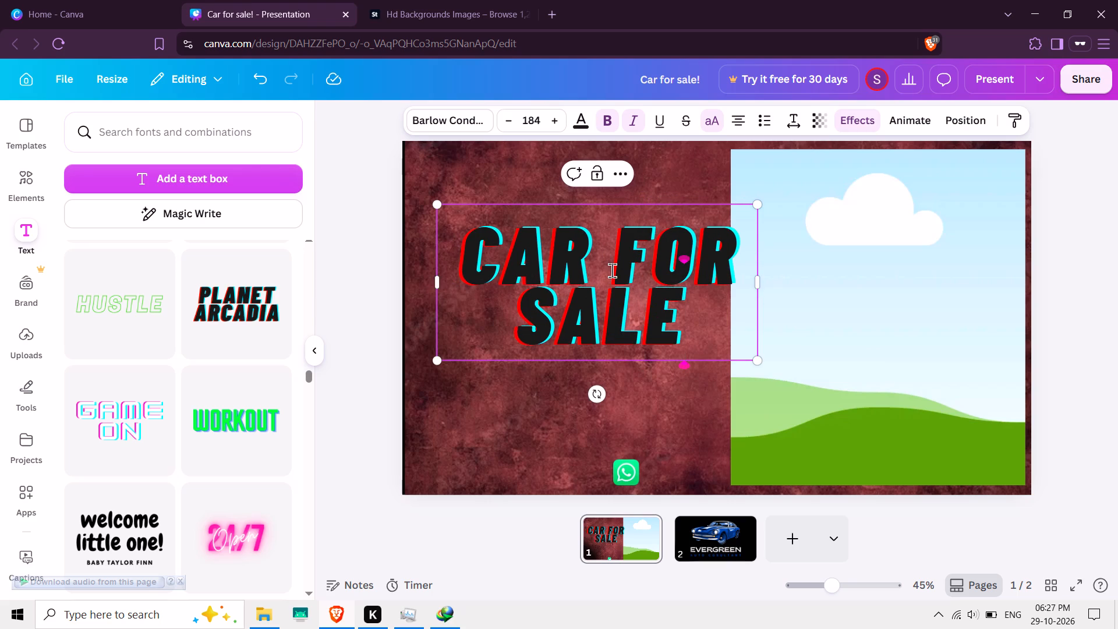
key(shift+exclam)
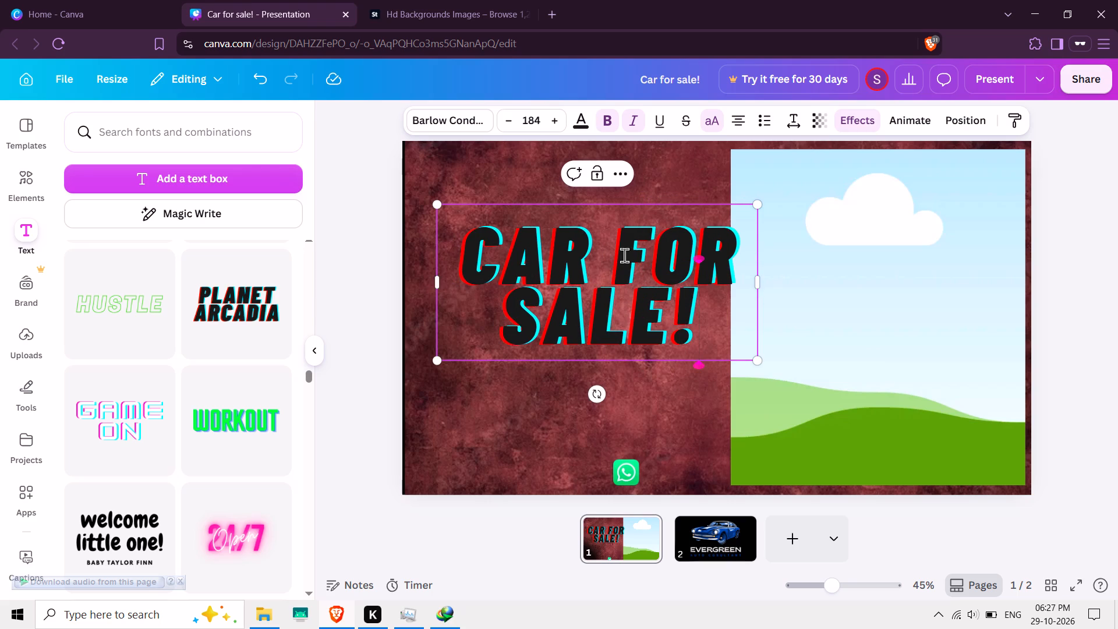
Reduce the heading's font size, trying 120 first and settling on 80.
double_click(537, 124)
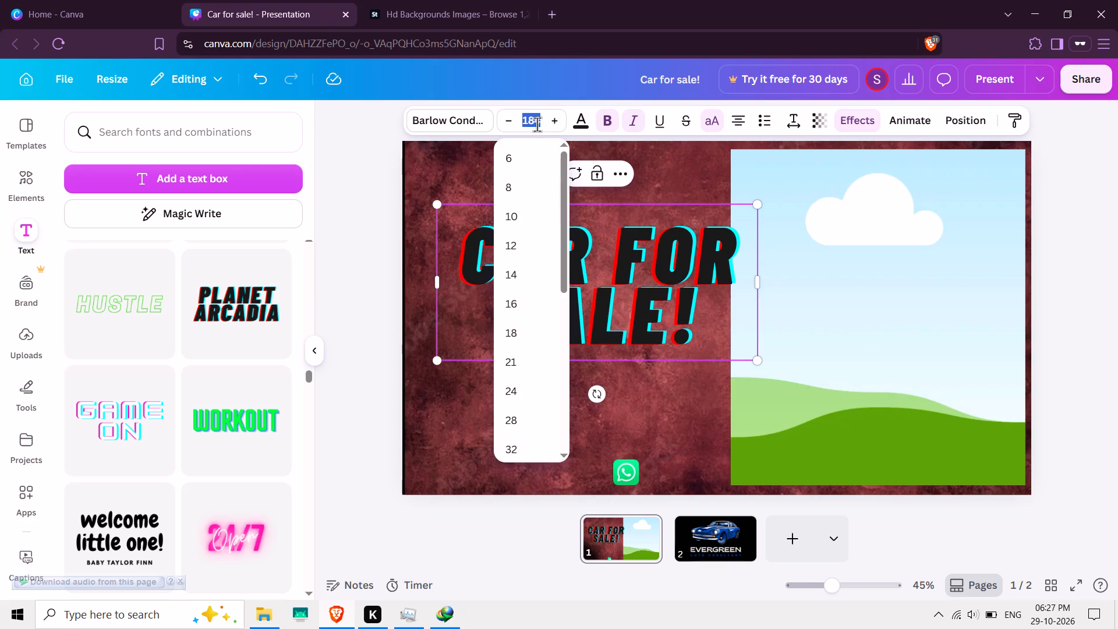
text(120)
key(Return)
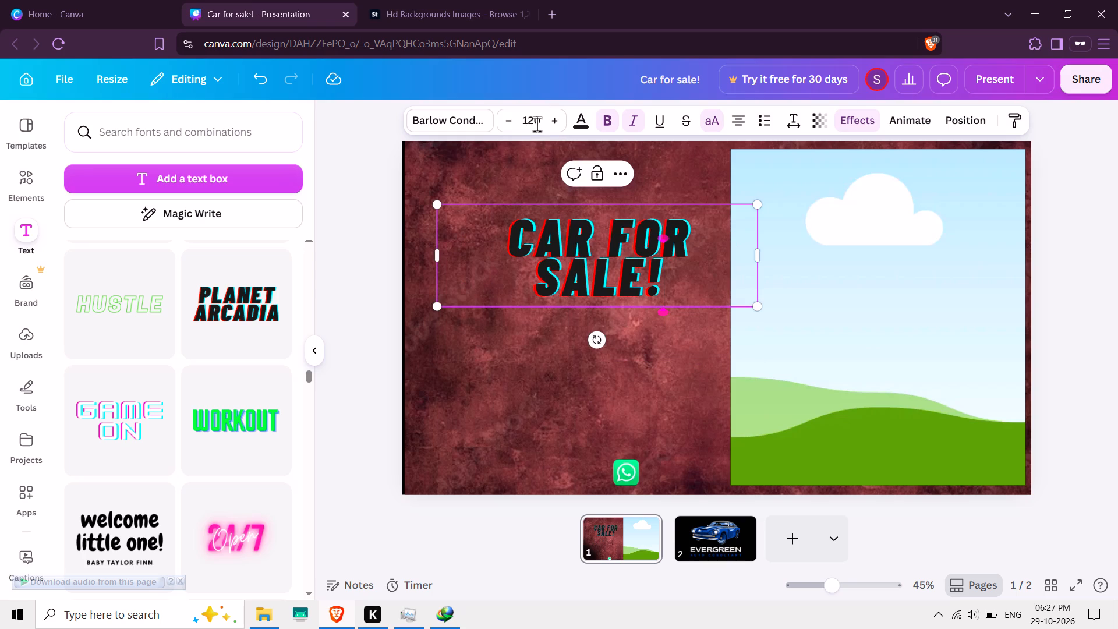
double_click(533, 124)
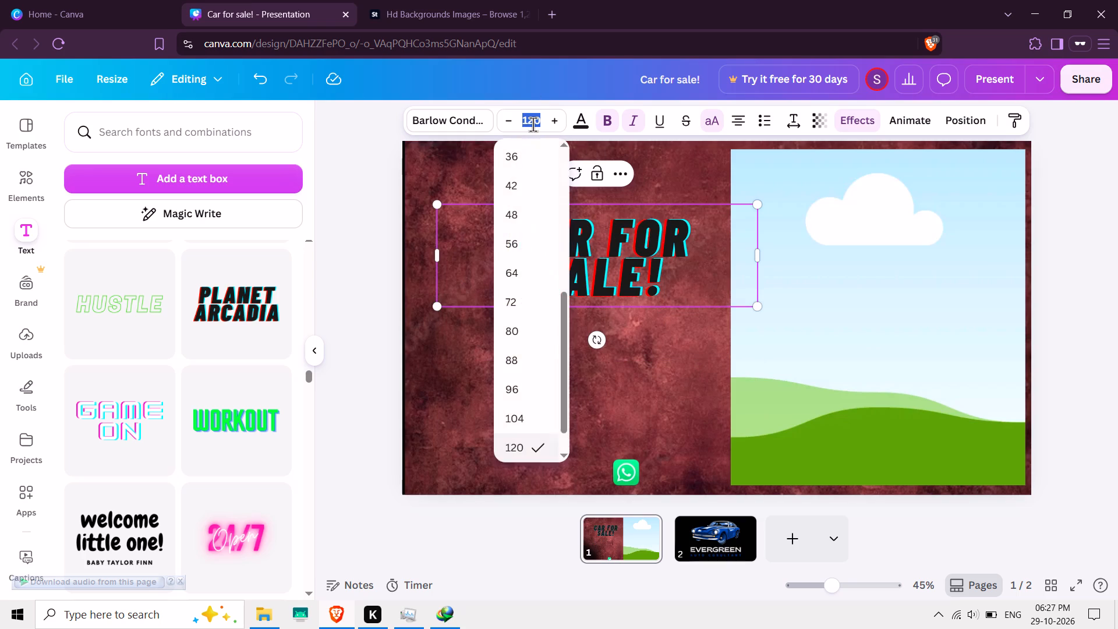
text(80)
key(Return)
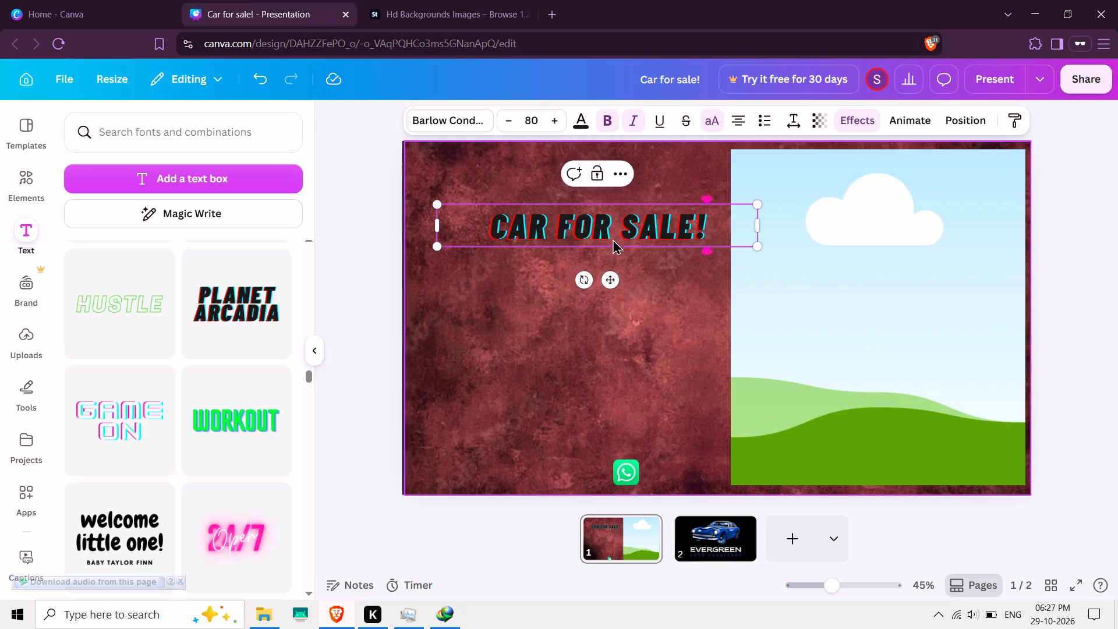
Move the CAR FOR SALE! heading to the page's top-left corner, aligned with the photo frame's top edge.
click(674, 305)
drag(609, 220, 540, 162)
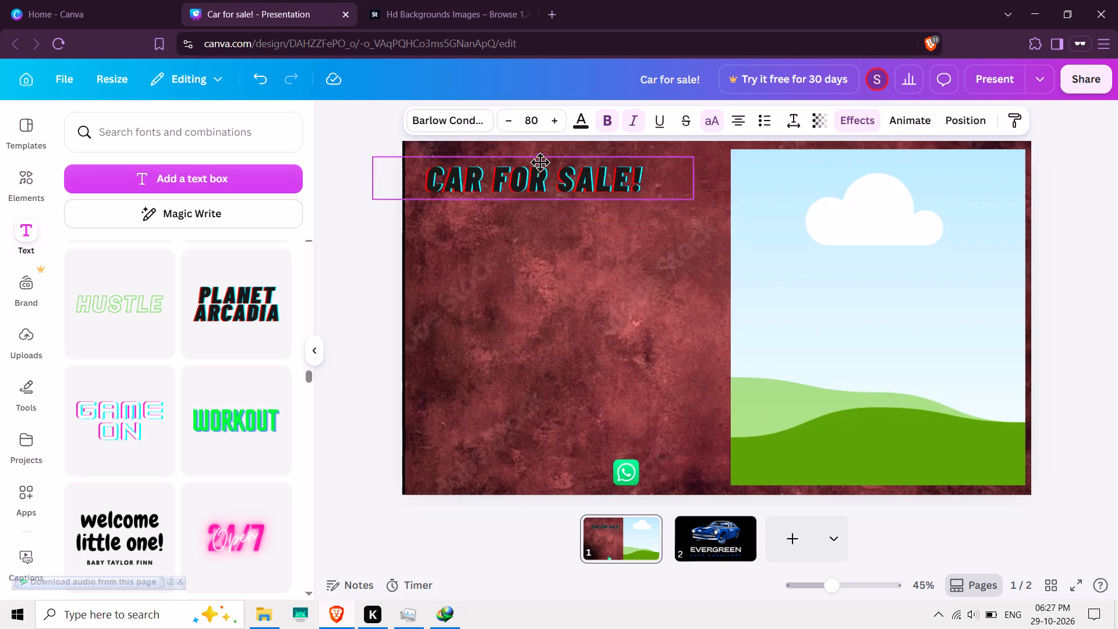
drag(540, 162, 526, 162)
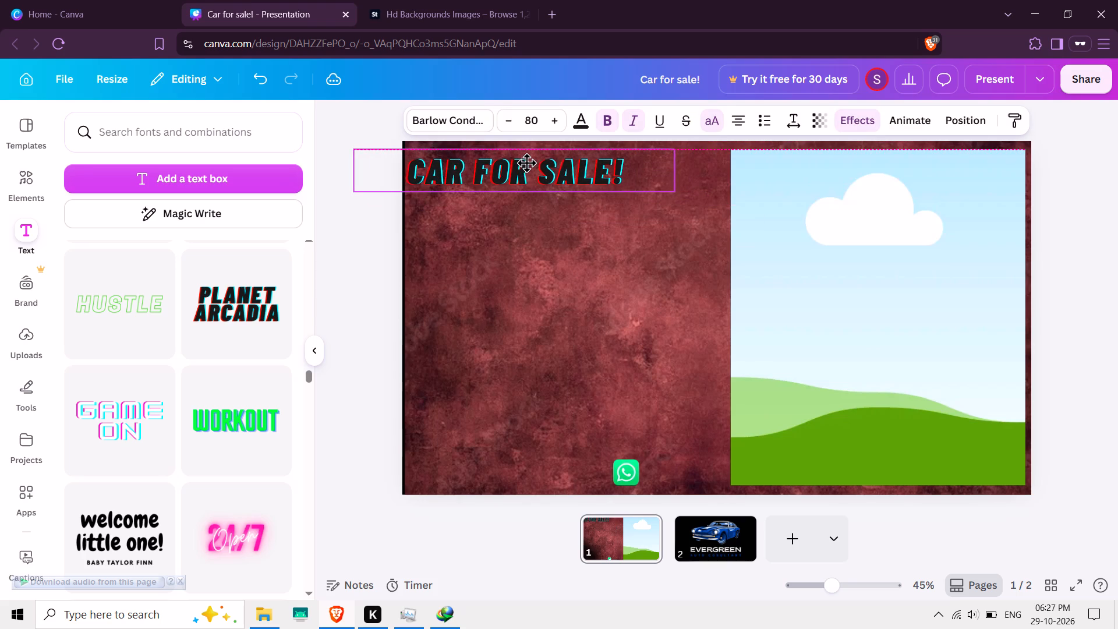
Fine-tune the CAR FOR SALE! heading's position so its text box lines up with the photo frame's top edge.
drag(526, 162, 524, 161)
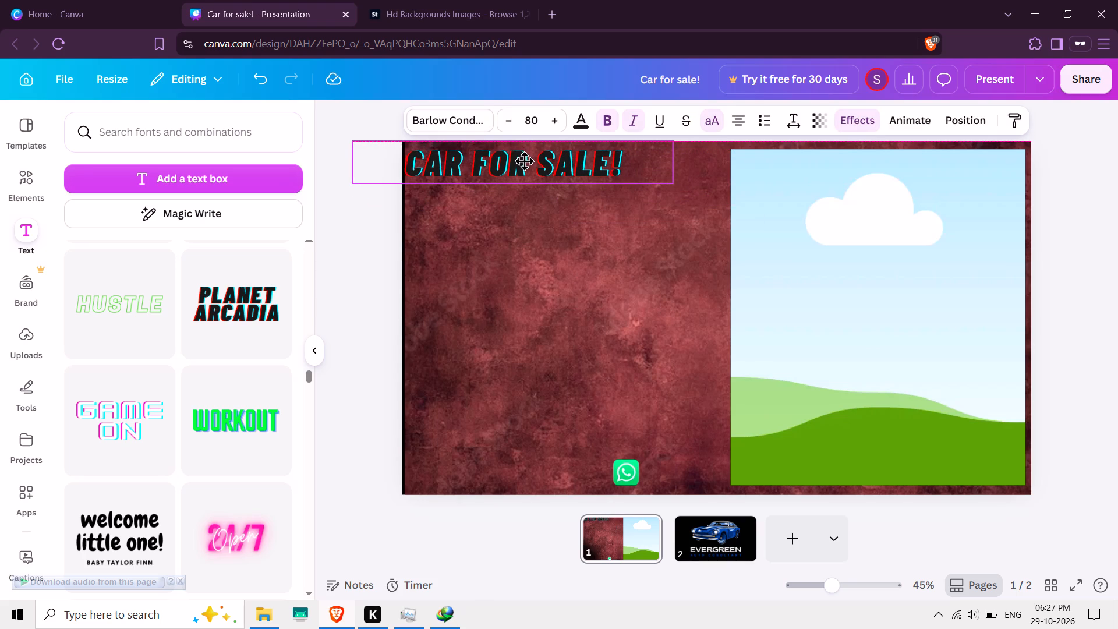
drag(524, 161, 525, 160)
drag(525, 160, 525, 162)
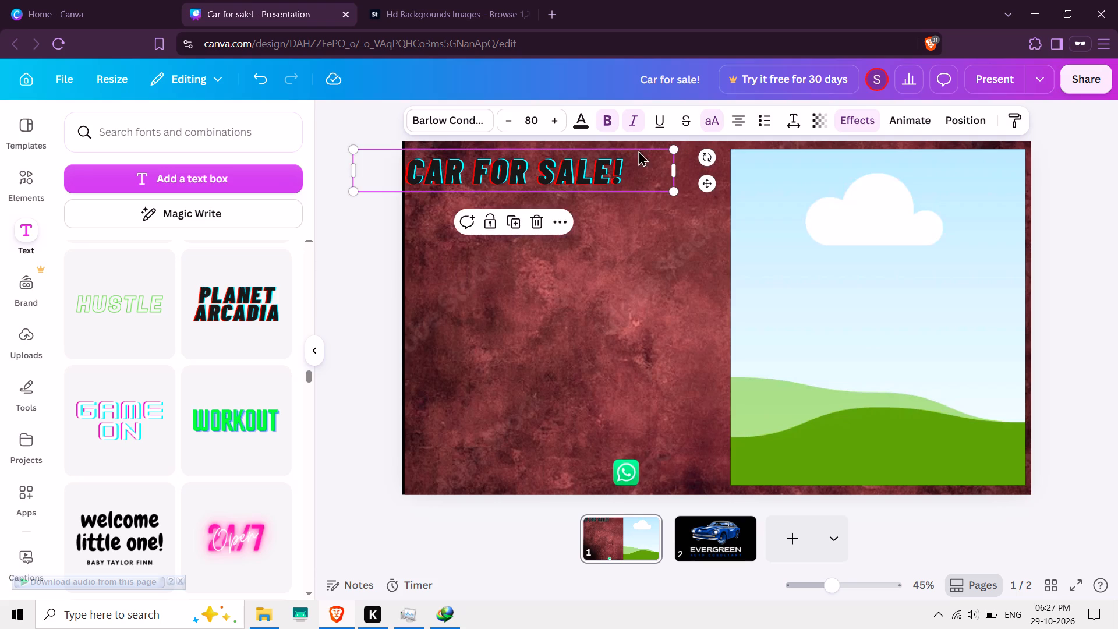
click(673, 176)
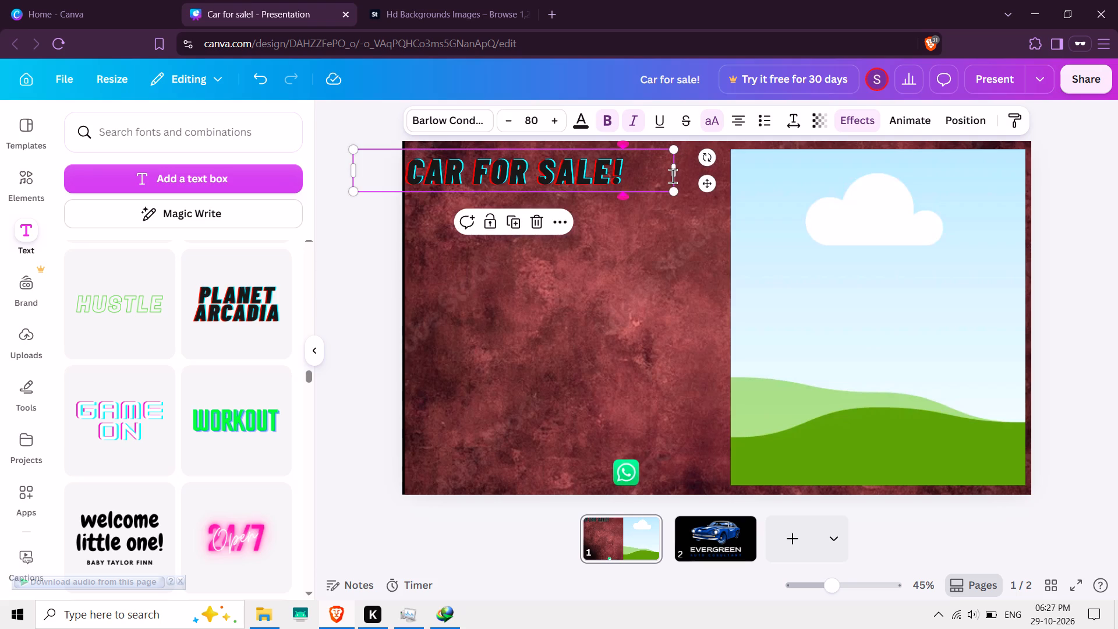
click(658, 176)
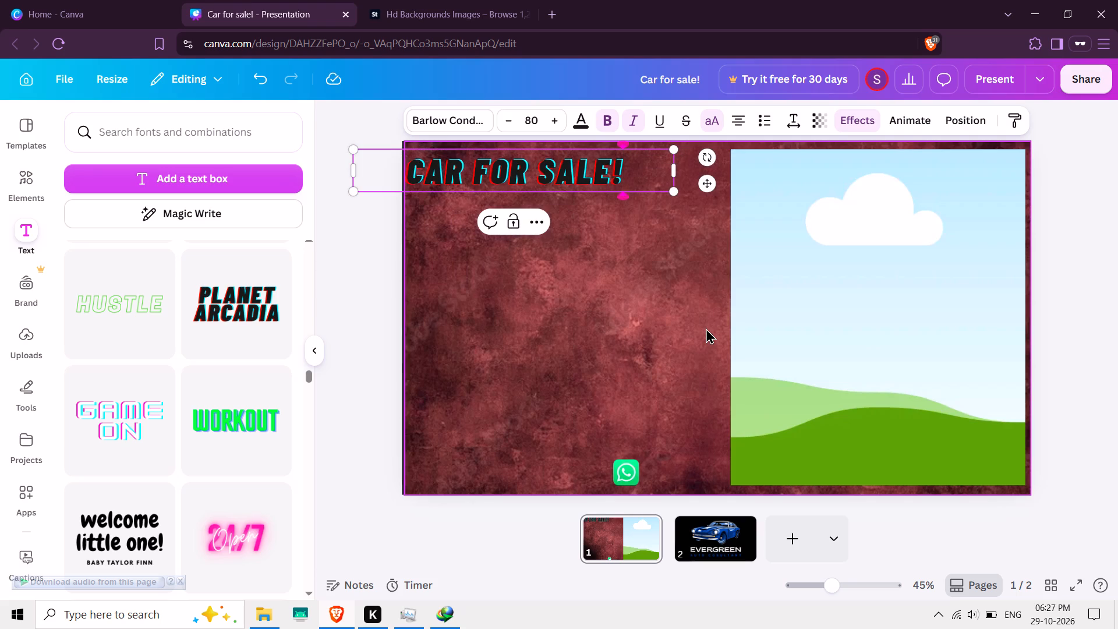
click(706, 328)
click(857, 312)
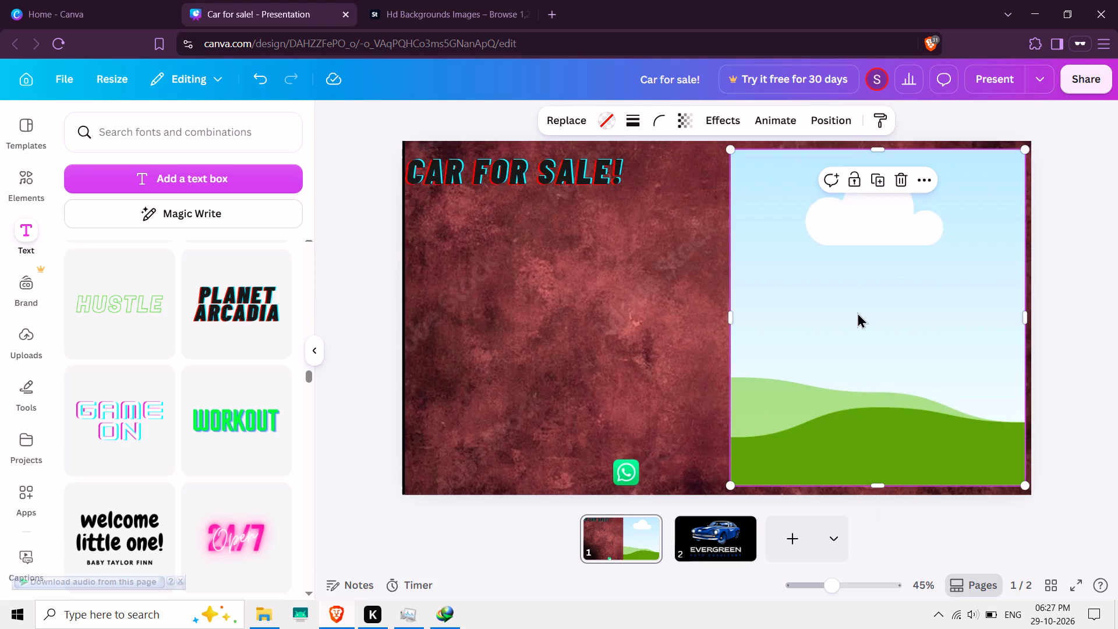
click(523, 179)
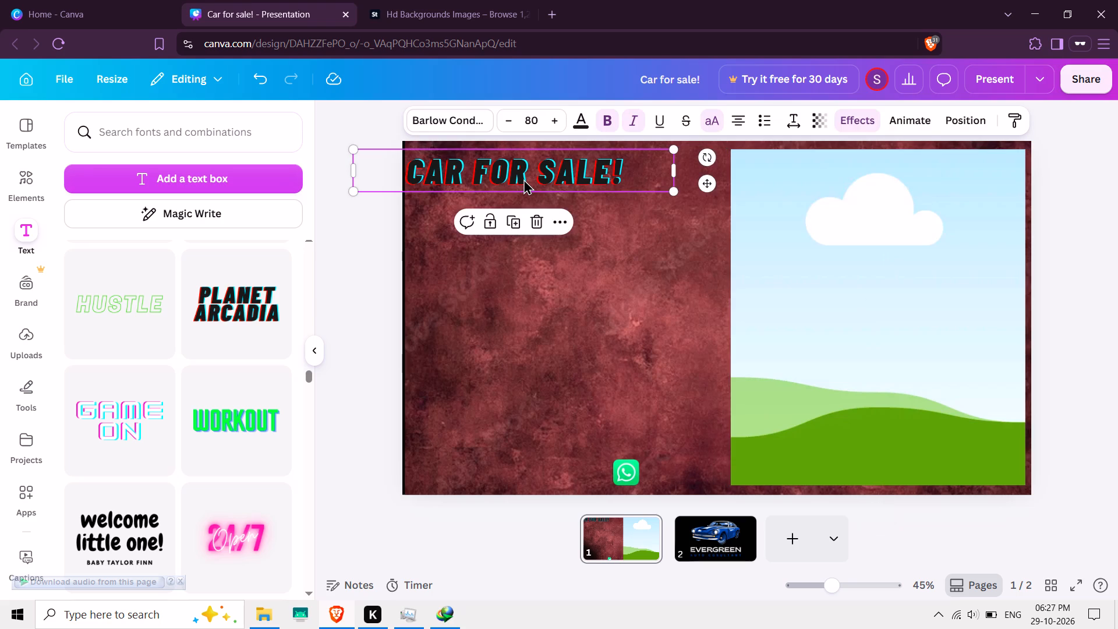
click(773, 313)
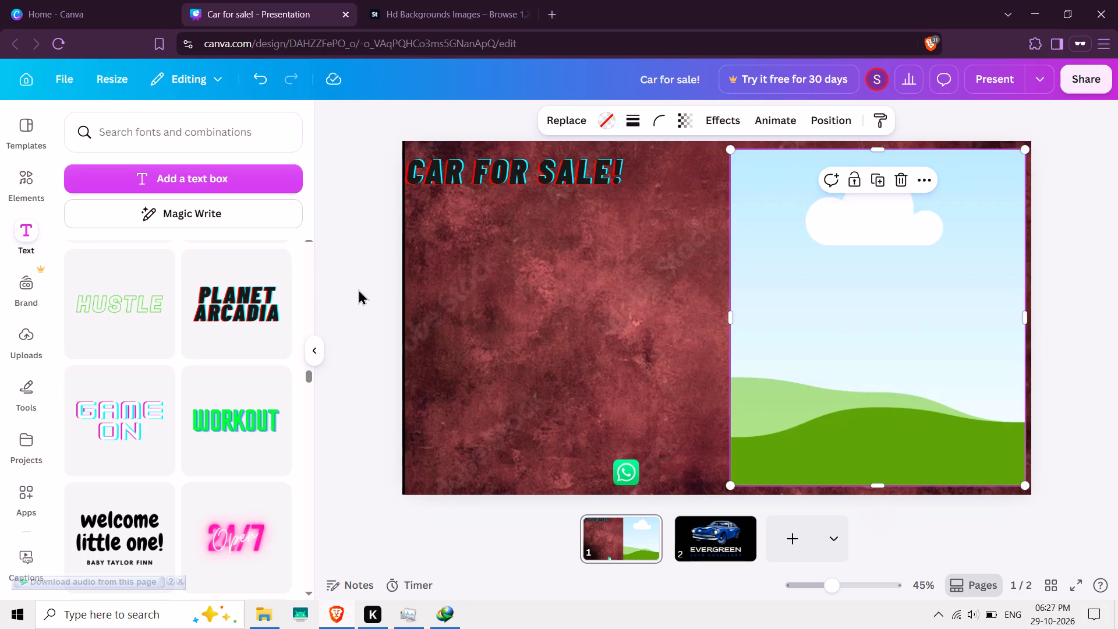
Add a new text box to the opening page and clear its placeholder text.
click(246, 176)
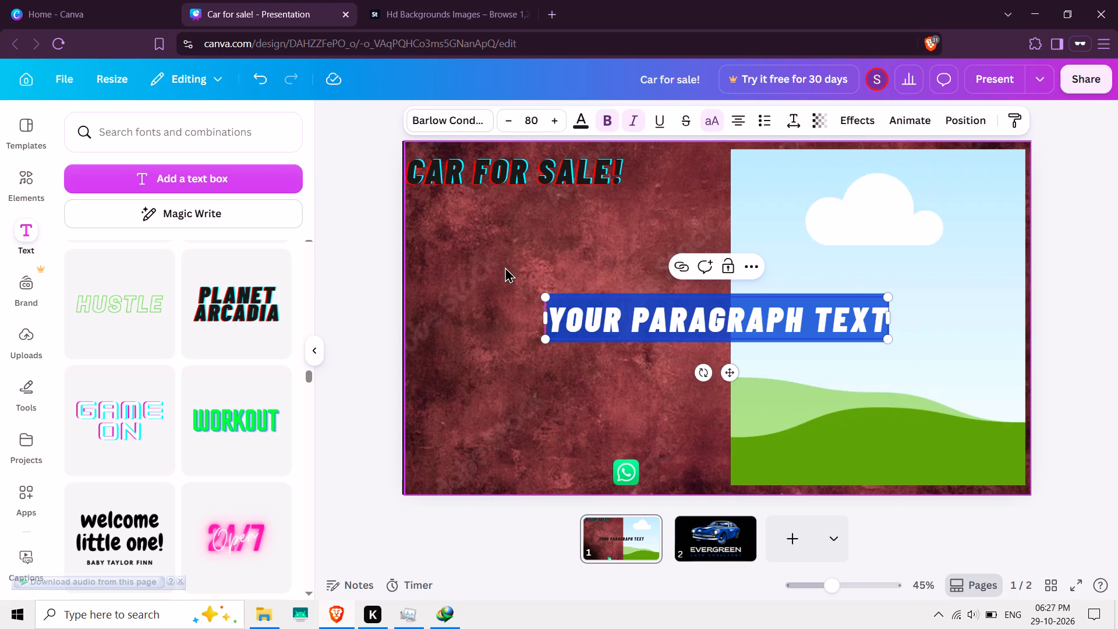
key(BackSpace)
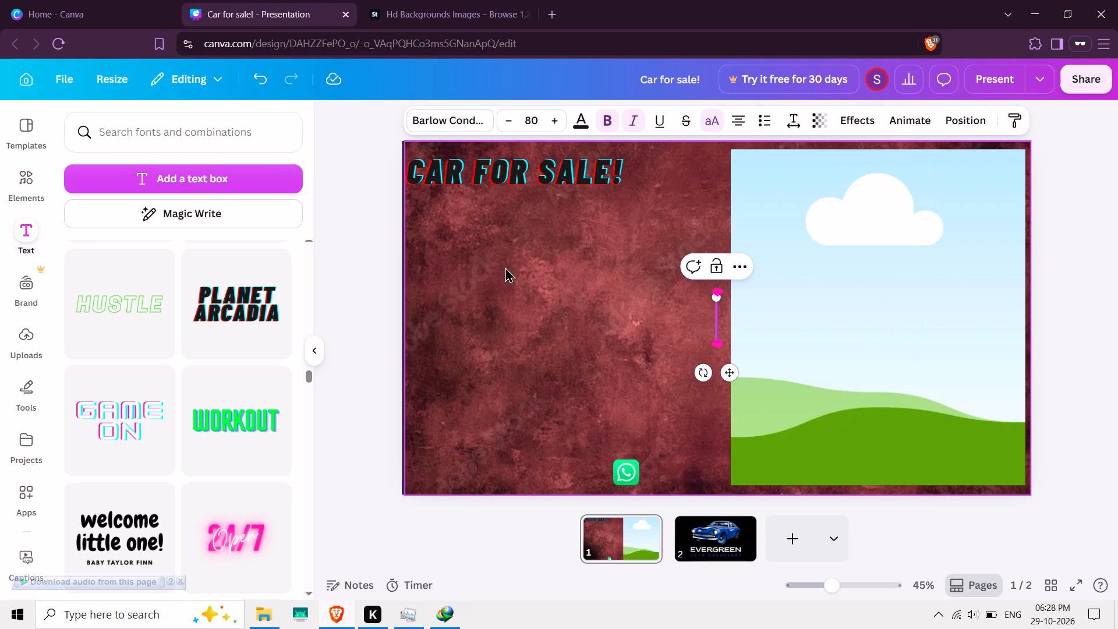
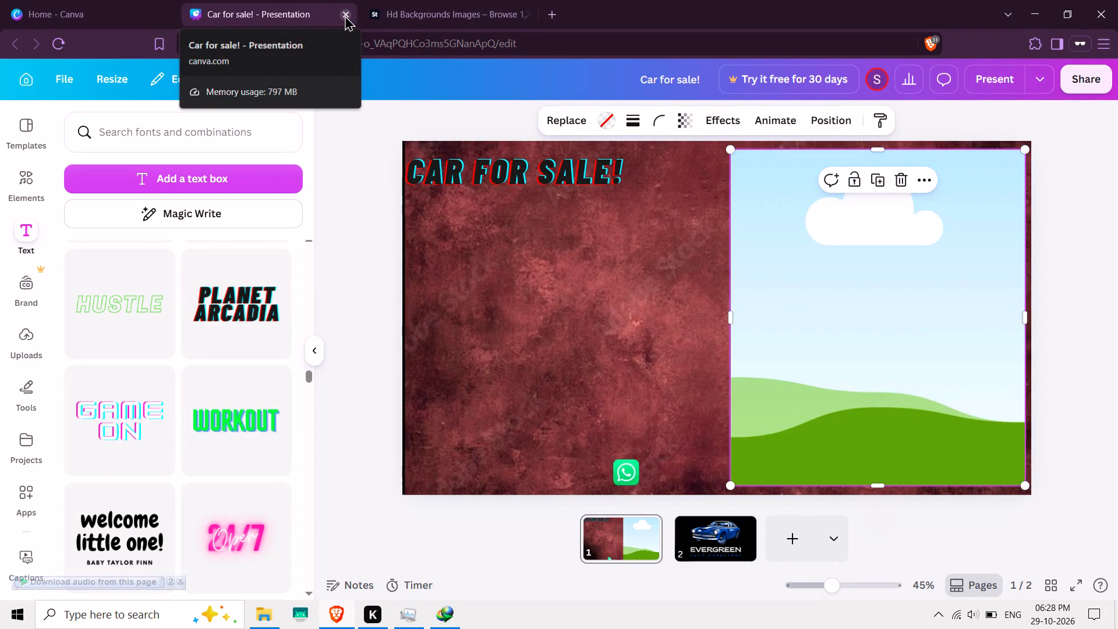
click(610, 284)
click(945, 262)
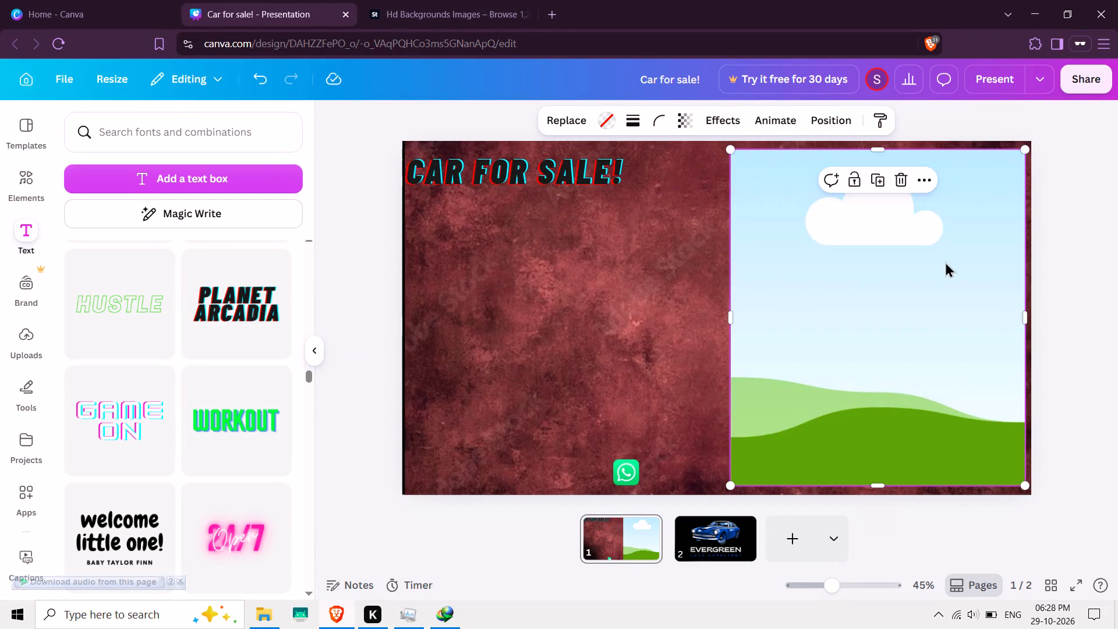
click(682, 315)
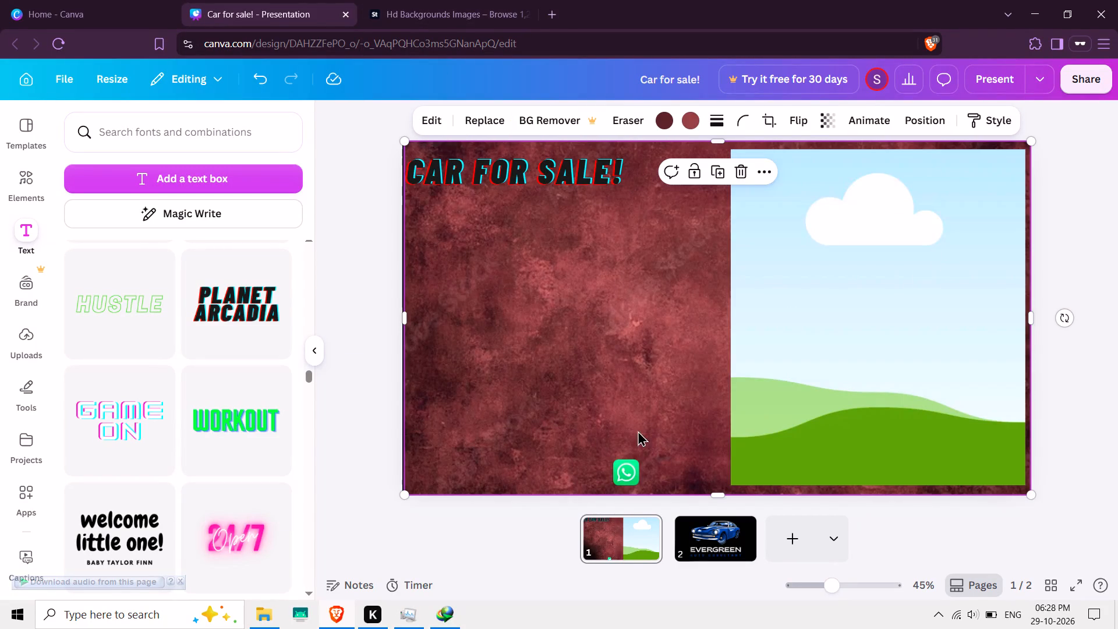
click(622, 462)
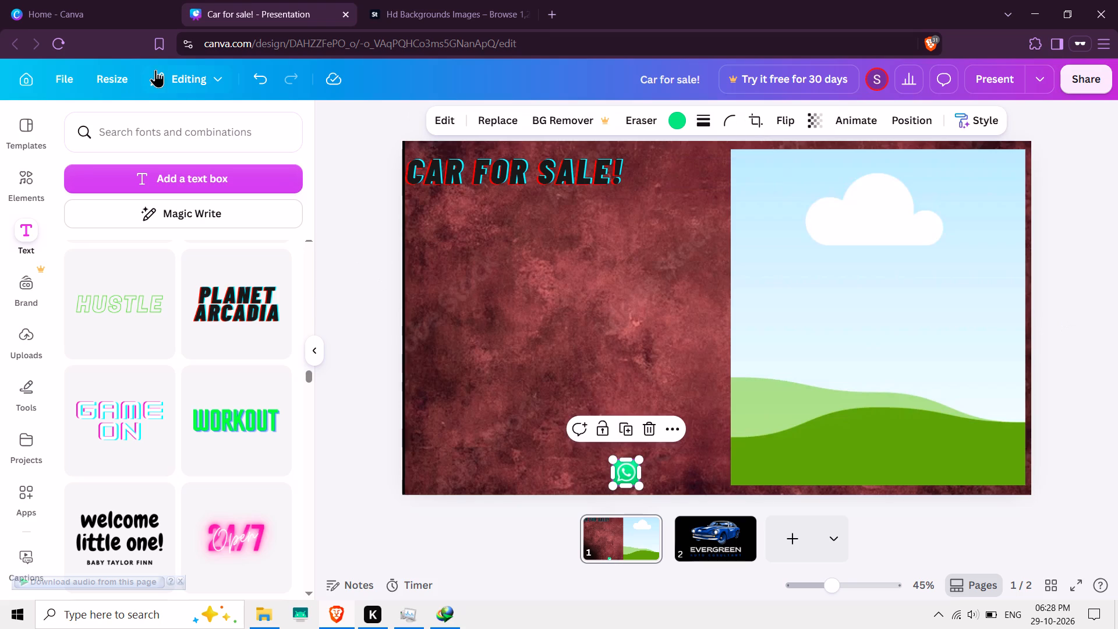
Leave the Car for sale! design and return to the Canva home page.
click(27, 76)
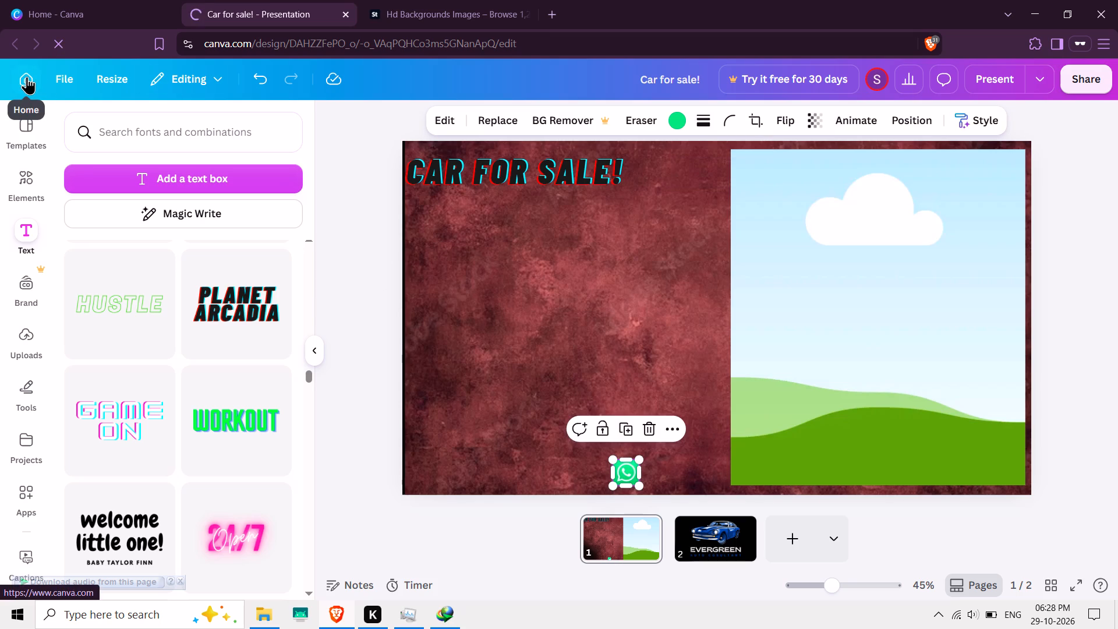